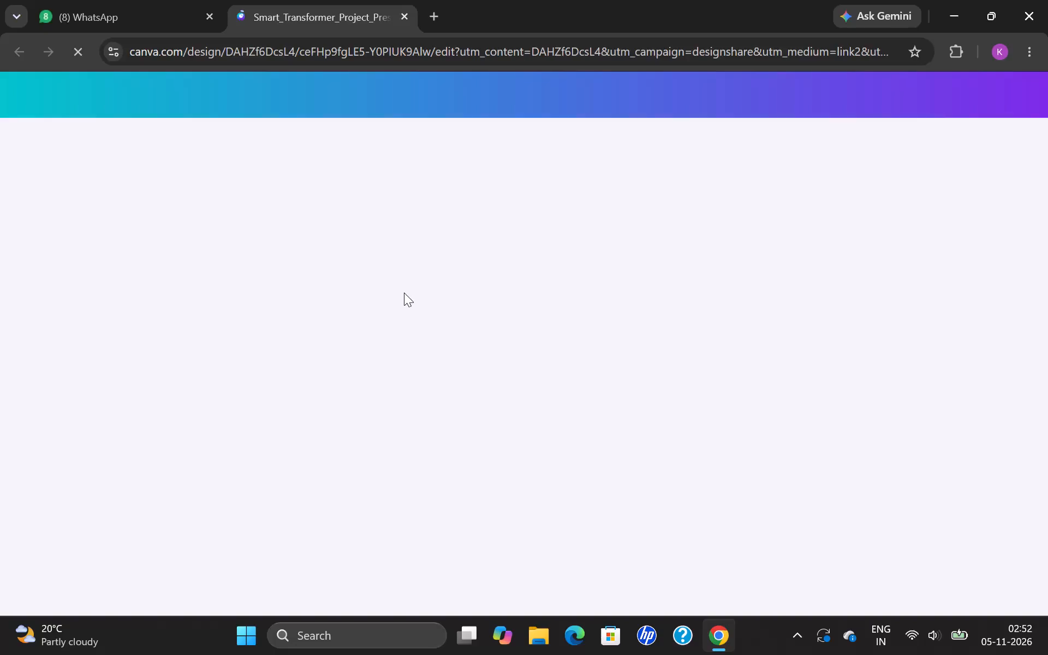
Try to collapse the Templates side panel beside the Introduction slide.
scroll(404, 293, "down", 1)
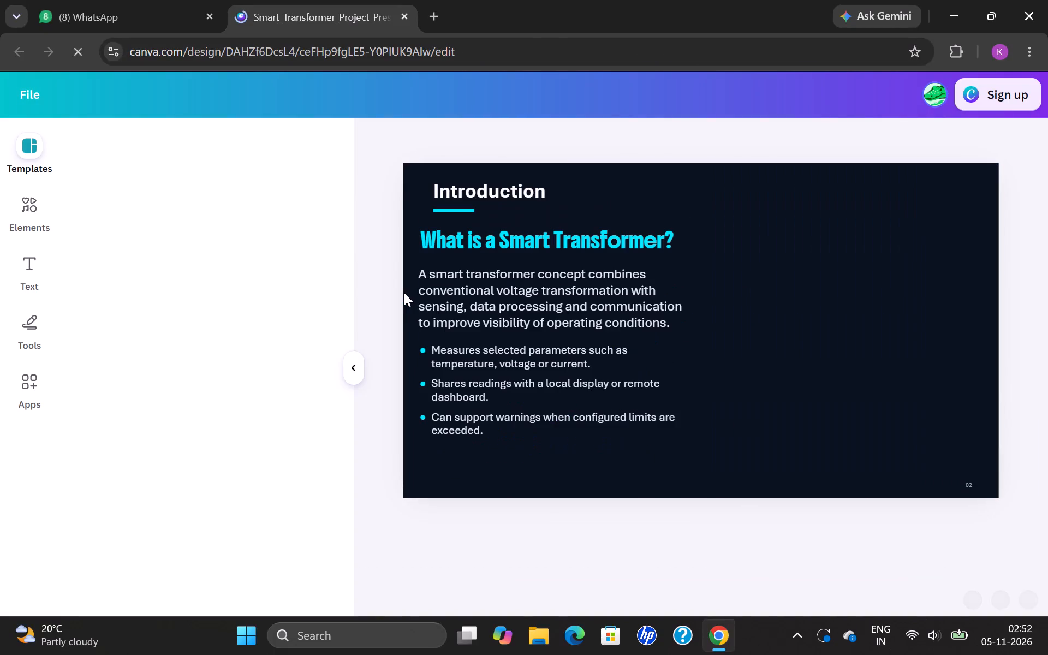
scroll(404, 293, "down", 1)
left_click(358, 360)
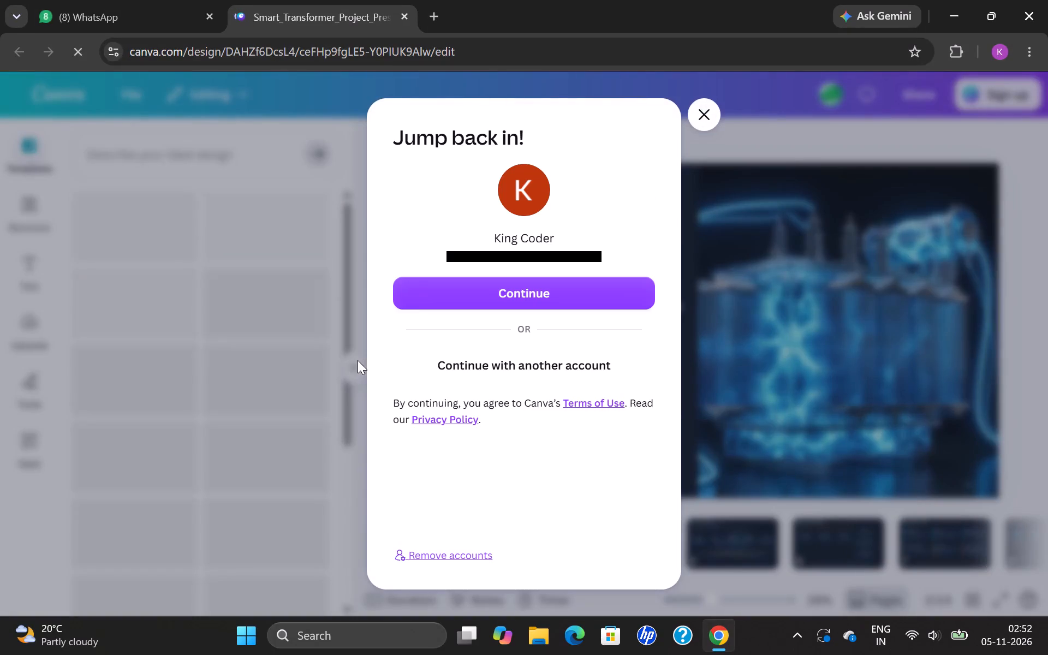
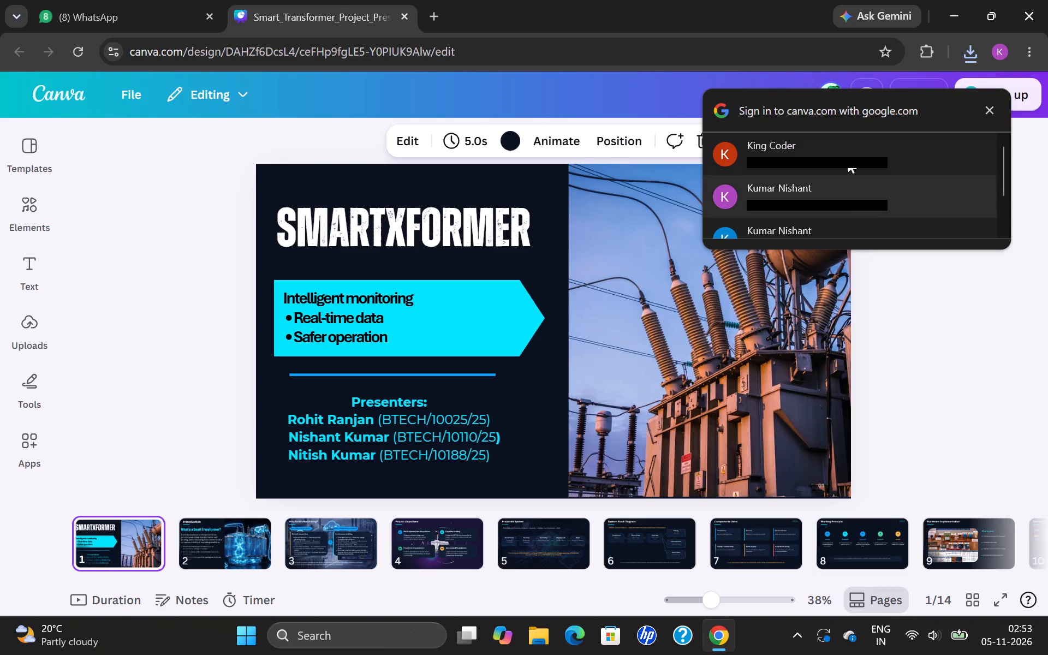
Sign in to Canva with the first Google account offered in the sign-in prompt.
left_click(818, 154)
left_click(798, 168)
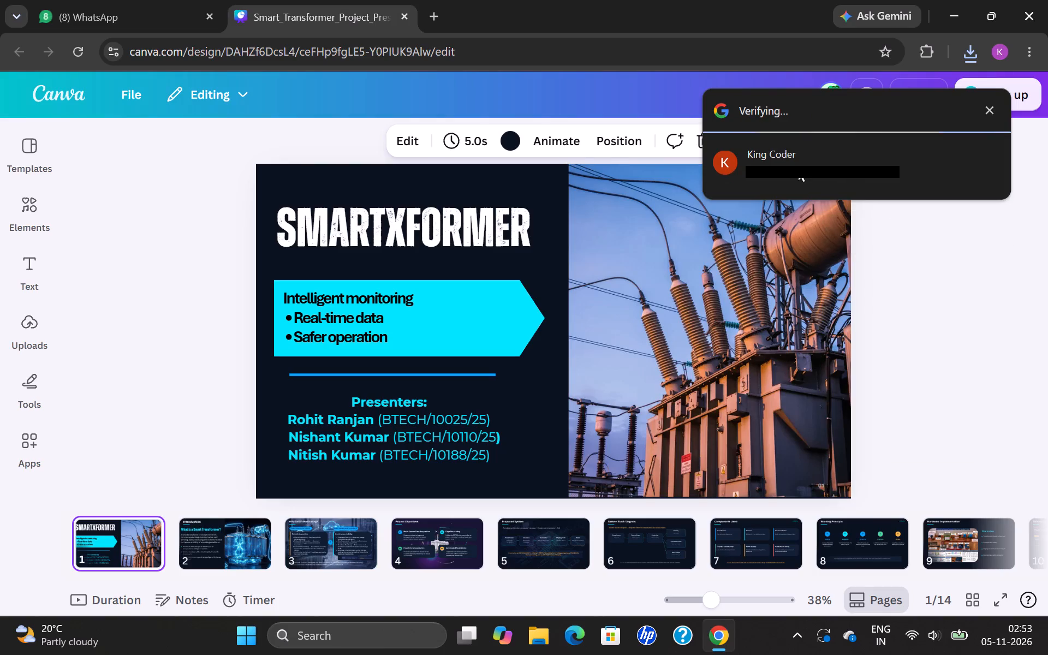
Sign in to the presentation editor with the suggested Google account.
left_click(804, 167)
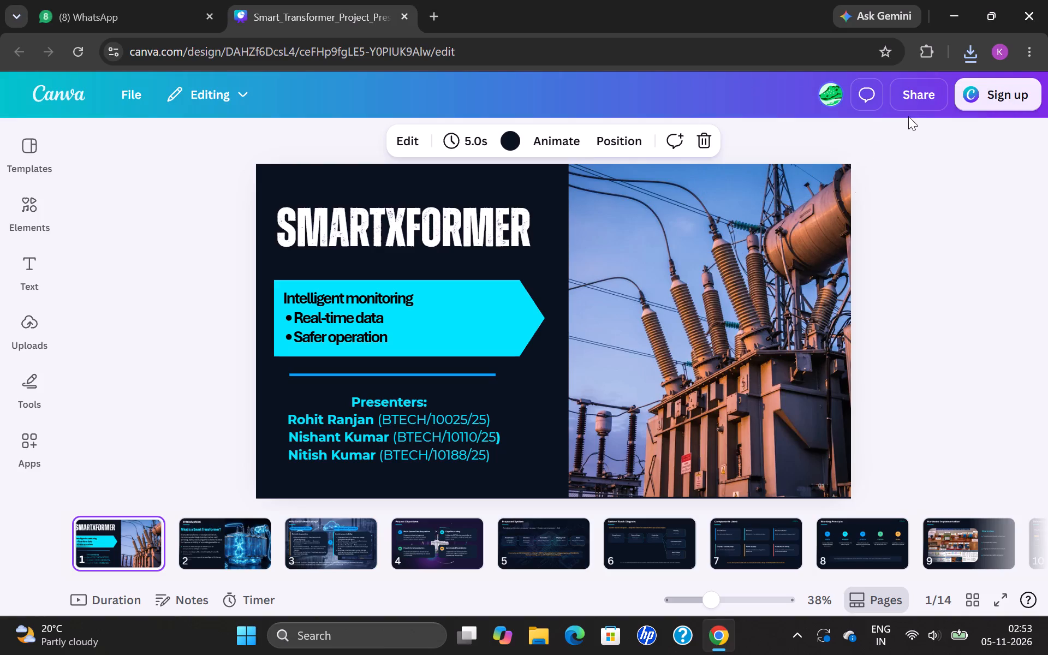
left_click(713, 261)
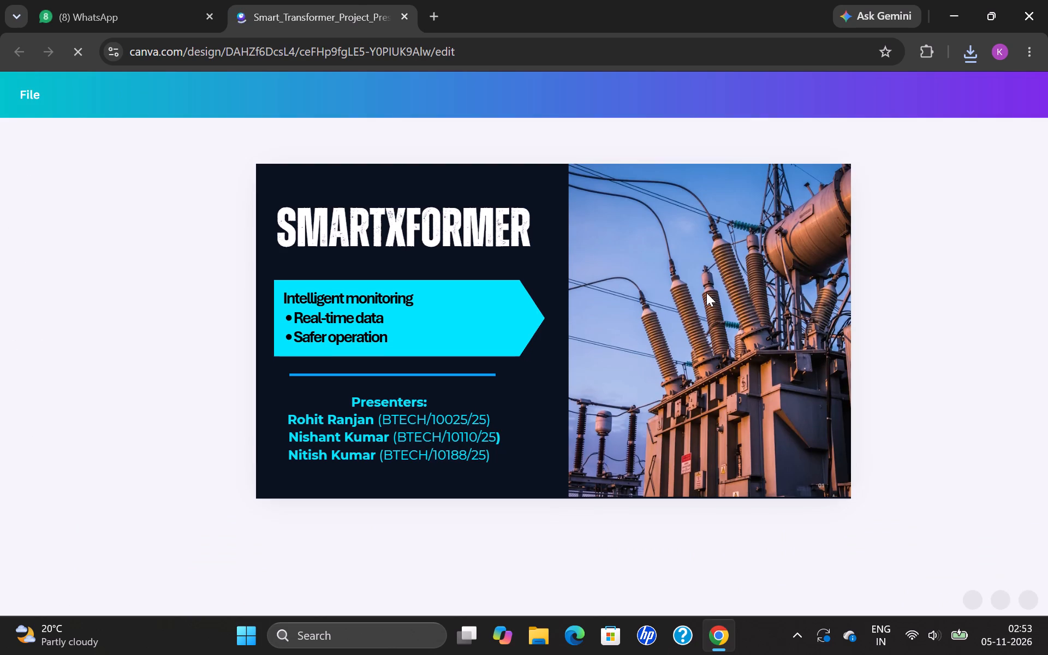
Select the transformer photo on the SMARTXFORMER title slide and open its additional options.
left_click(706, 293)
left_click(634, 283)
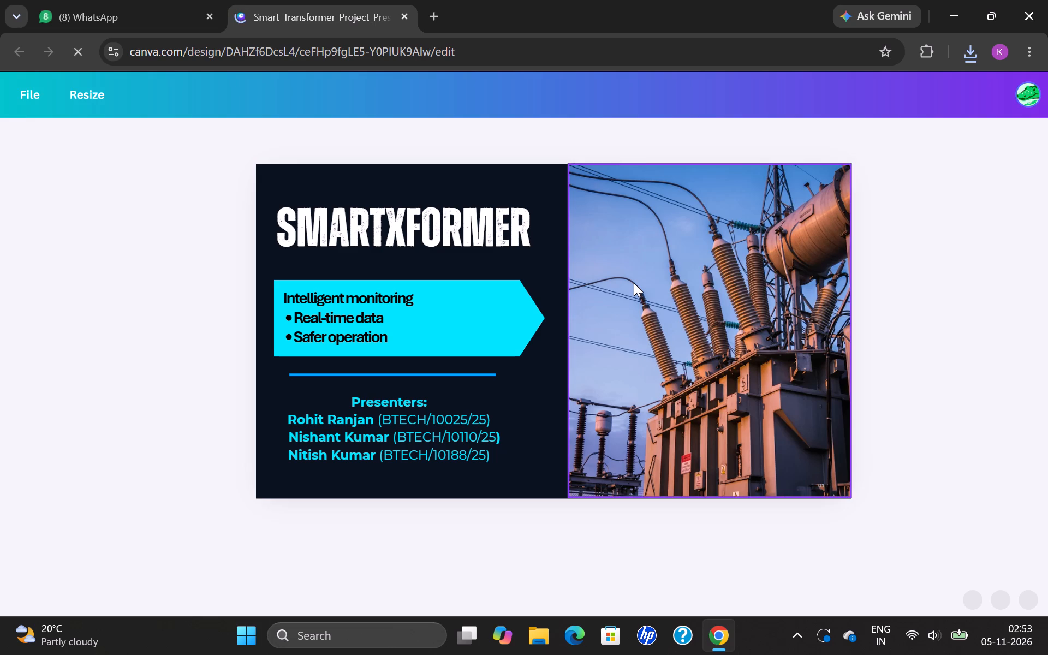
left_click(647, 315)
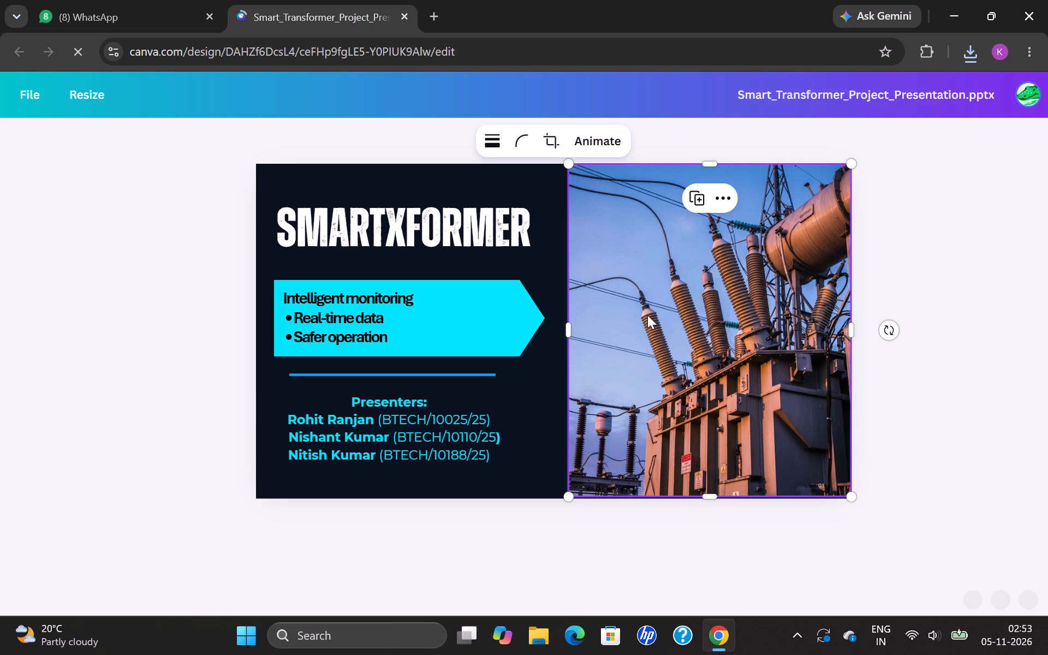
left_click(716, 194)
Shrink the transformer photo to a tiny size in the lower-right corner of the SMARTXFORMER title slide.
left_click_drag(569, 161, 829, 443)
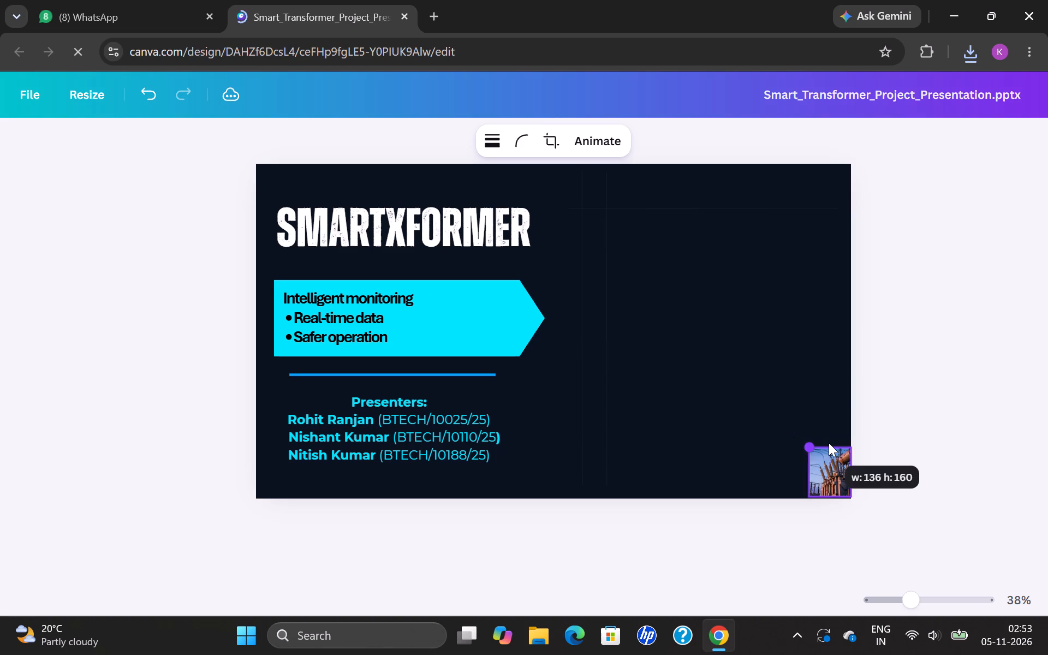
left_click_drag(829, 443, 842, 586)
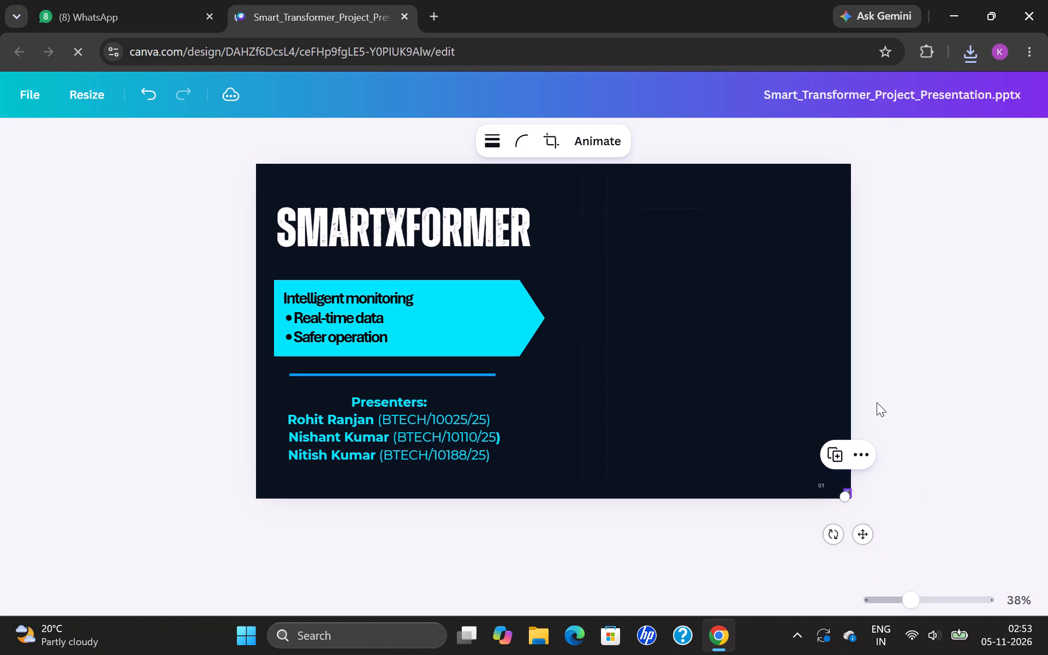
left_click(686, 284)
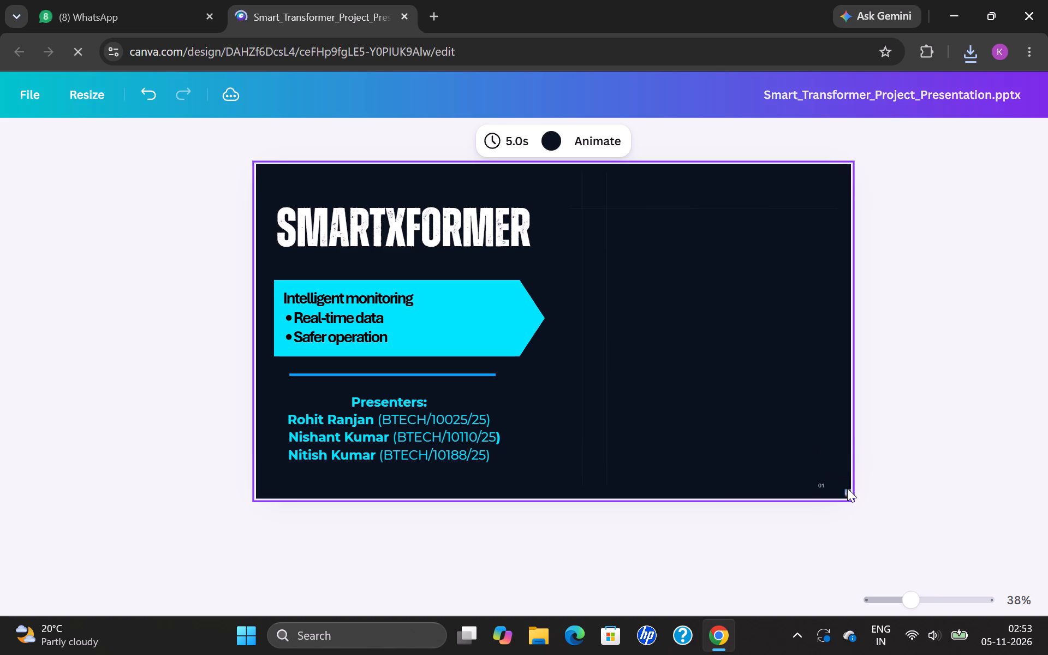
Enlarge the tiny transformer photo from its upper-left corner until it nearly fills the right half of the title slide.
left_click(847, 490)
left_click_drag(847, 490, 634, 284)
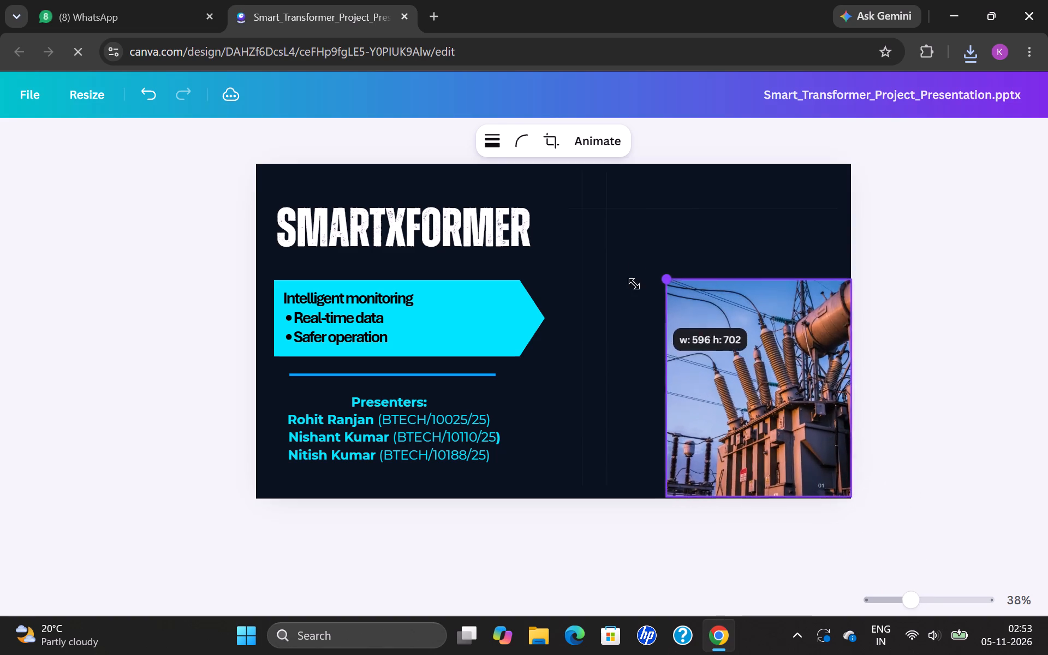
left_click_drag(634, 284, 565, 193)
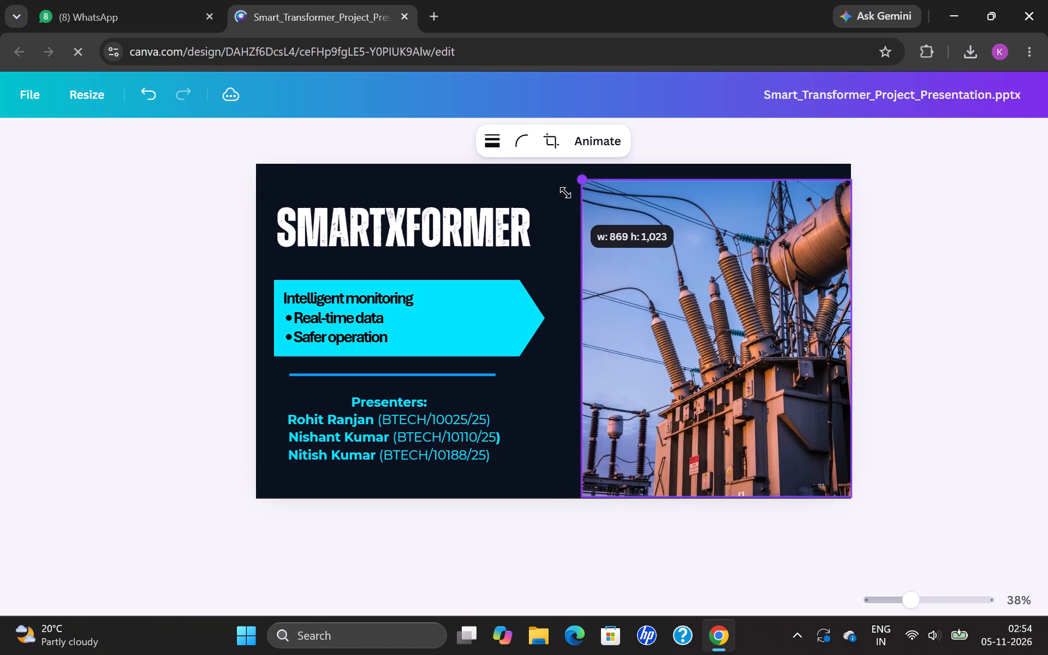
left_click_drag(565, 193, 563, 187)
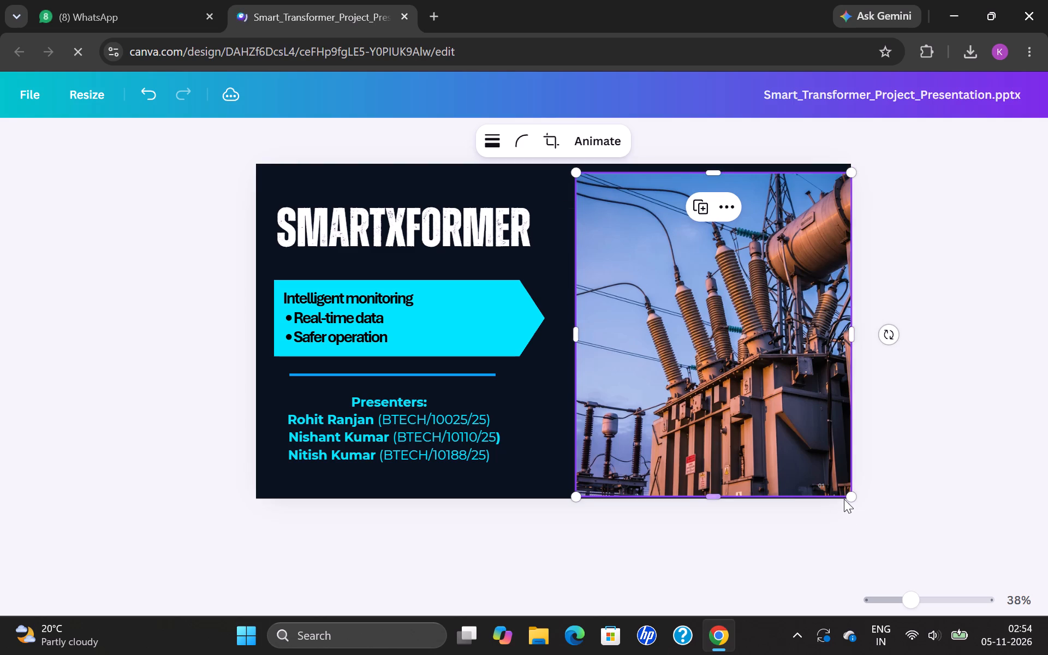
left_click(727, 203)
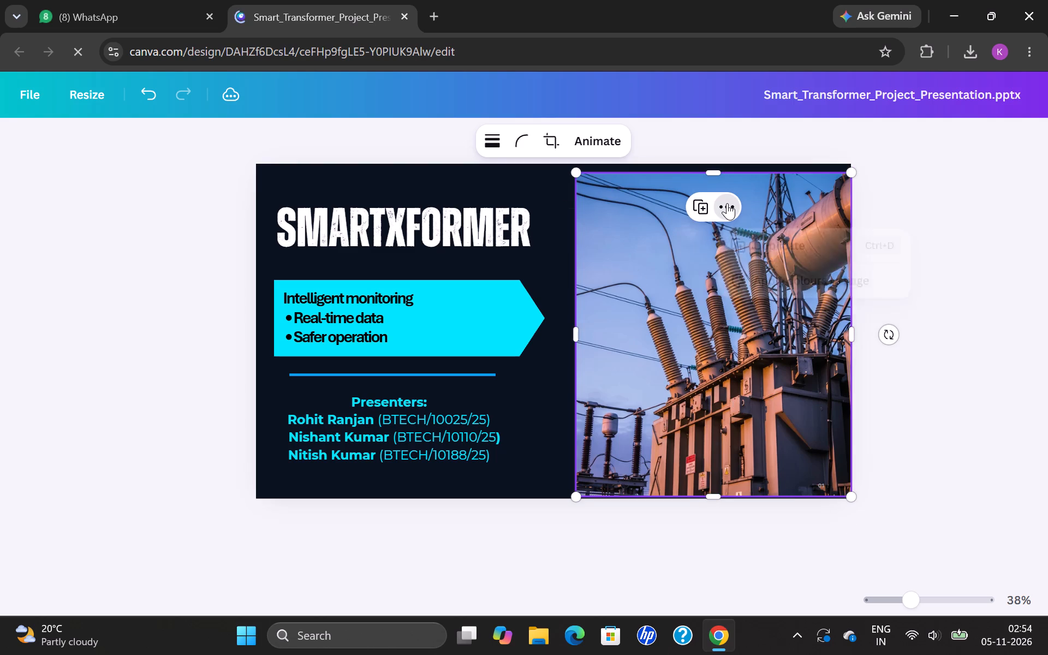
left_click(903, 163)
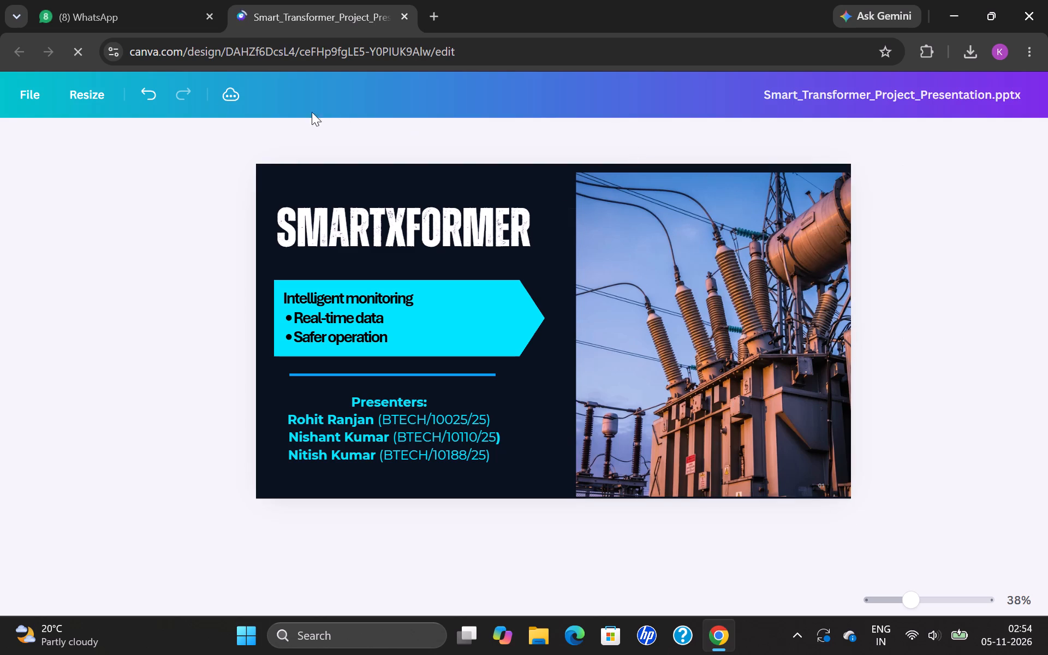
Check the presentation's save status.
left_click(229, 96)
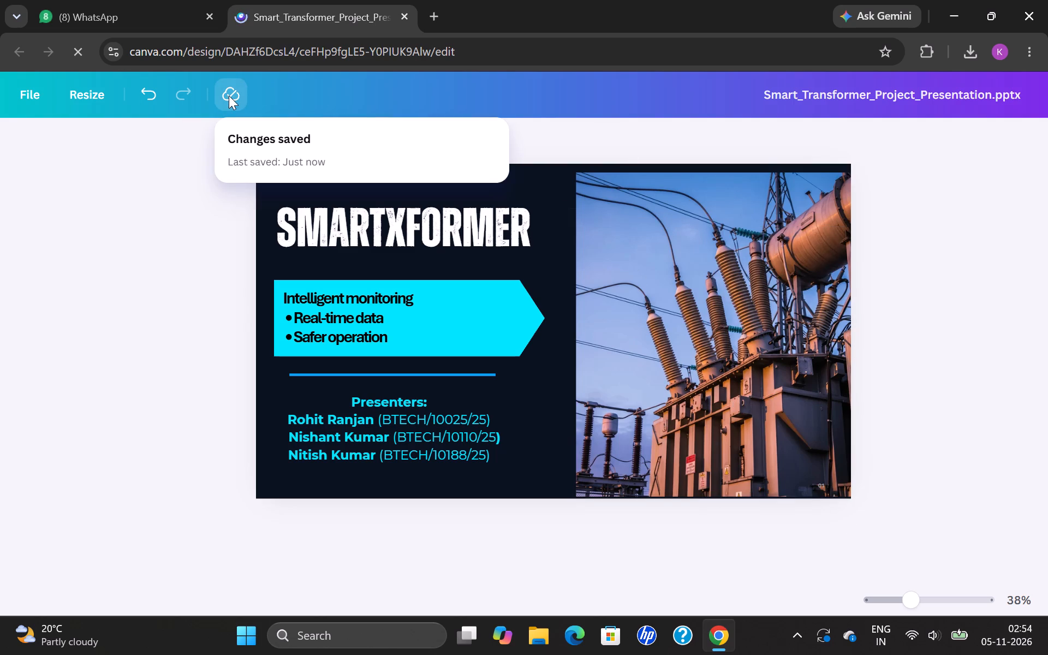
left_click(160, 236)
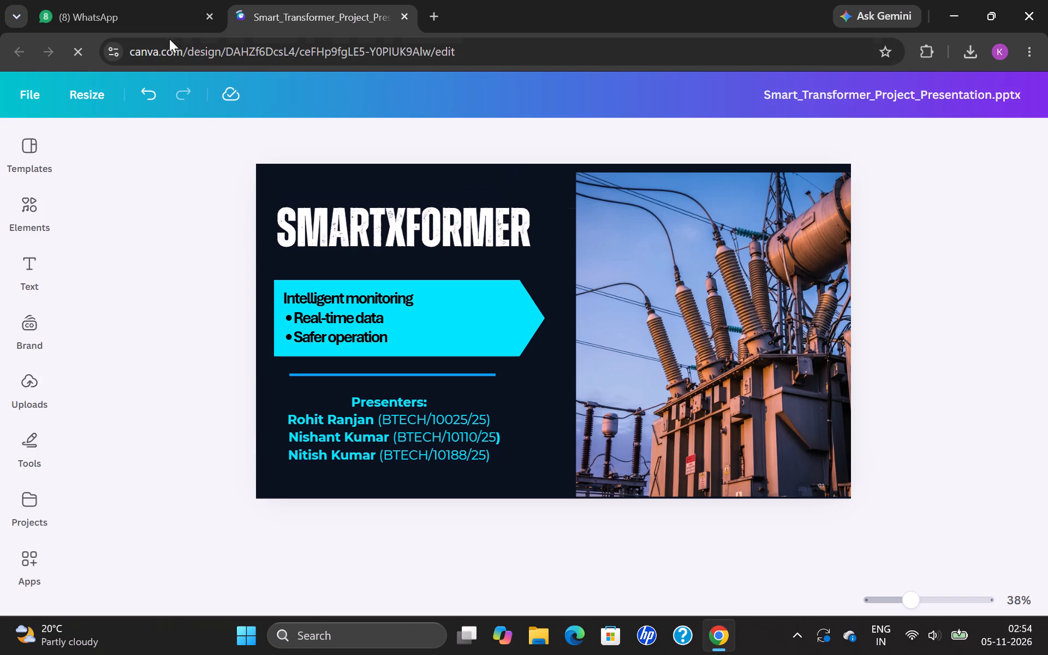
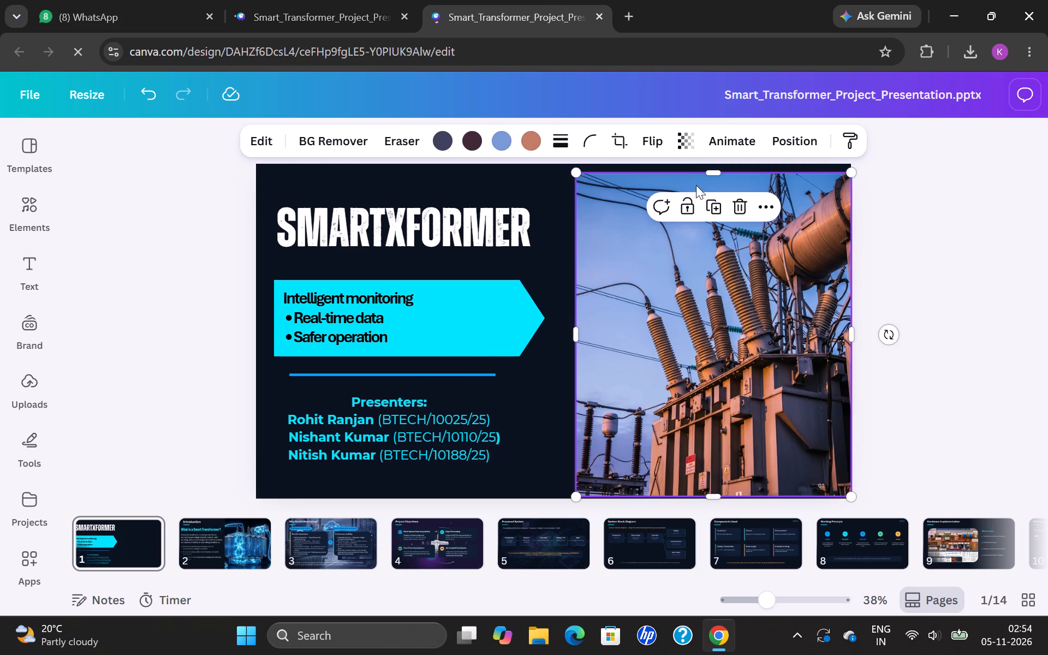
Delete the transformer photo from the SMARTXFORMER title slide.
left_click(748, 205)
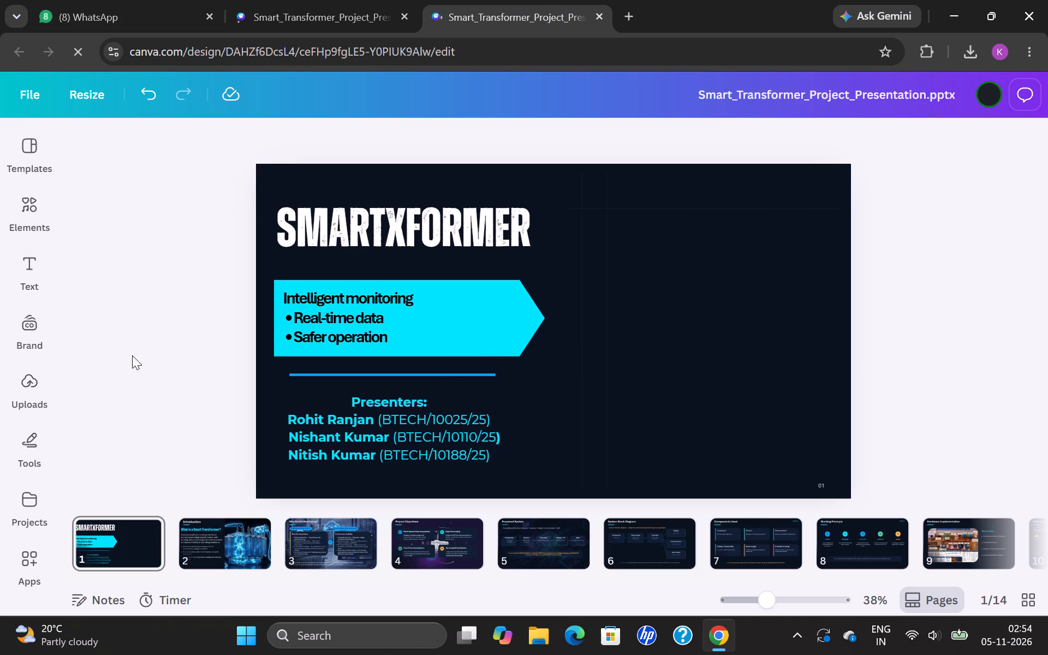
Upload the file "WhatsApp Image 2026-11-05 at 1.50.25 AM" from the Downloads folder to the design's uploads.
left_click(11, 376)
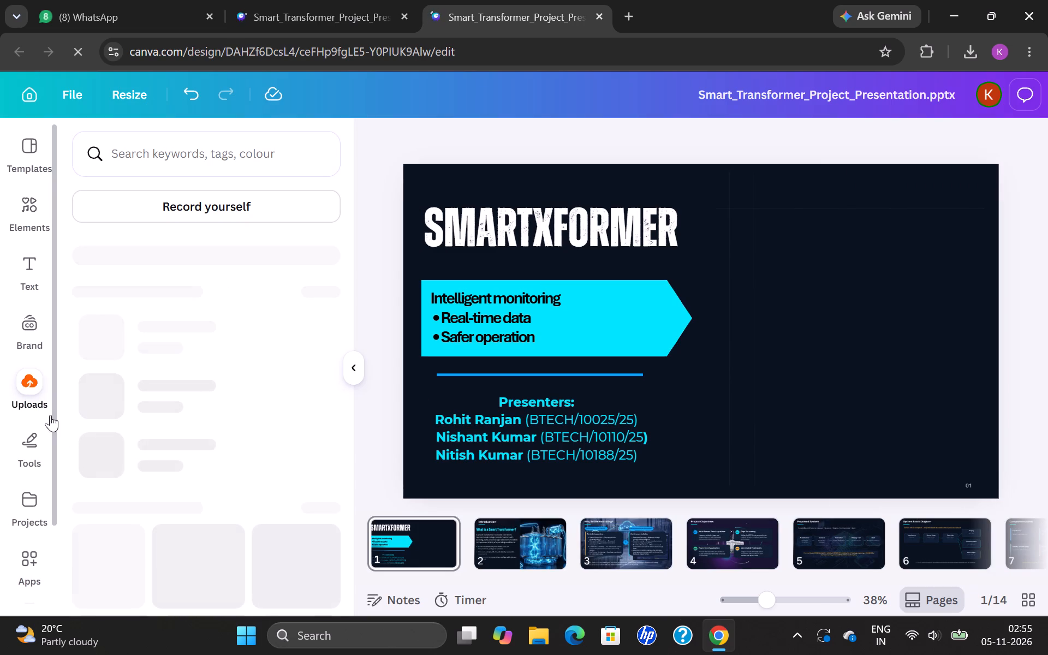
left_click(19, 373)
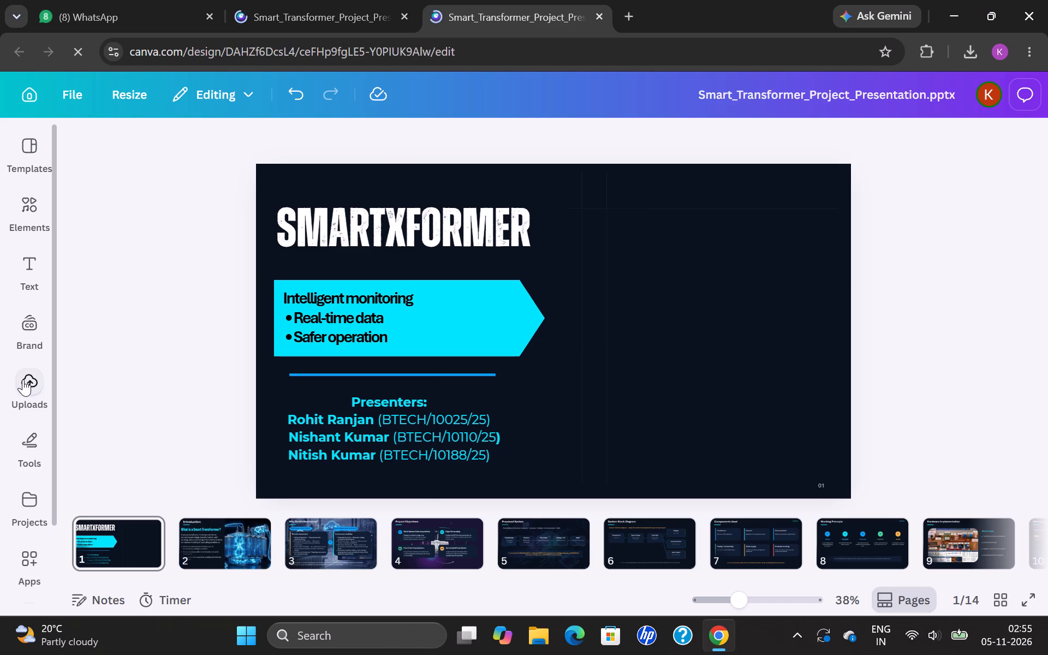
left_click(23, 379)
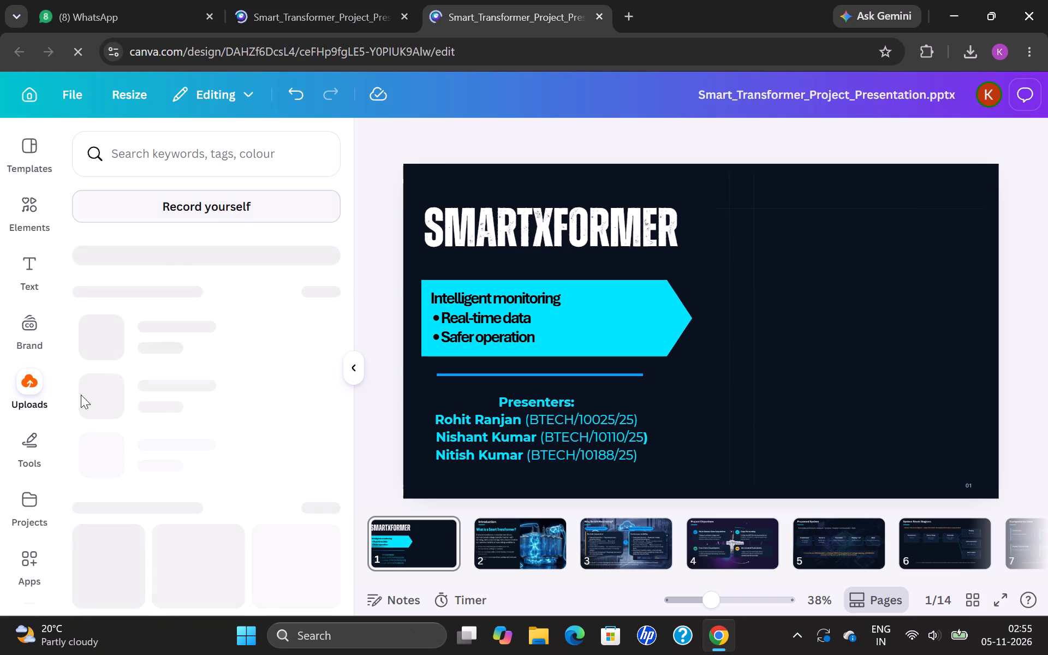
left_click(28, 378)
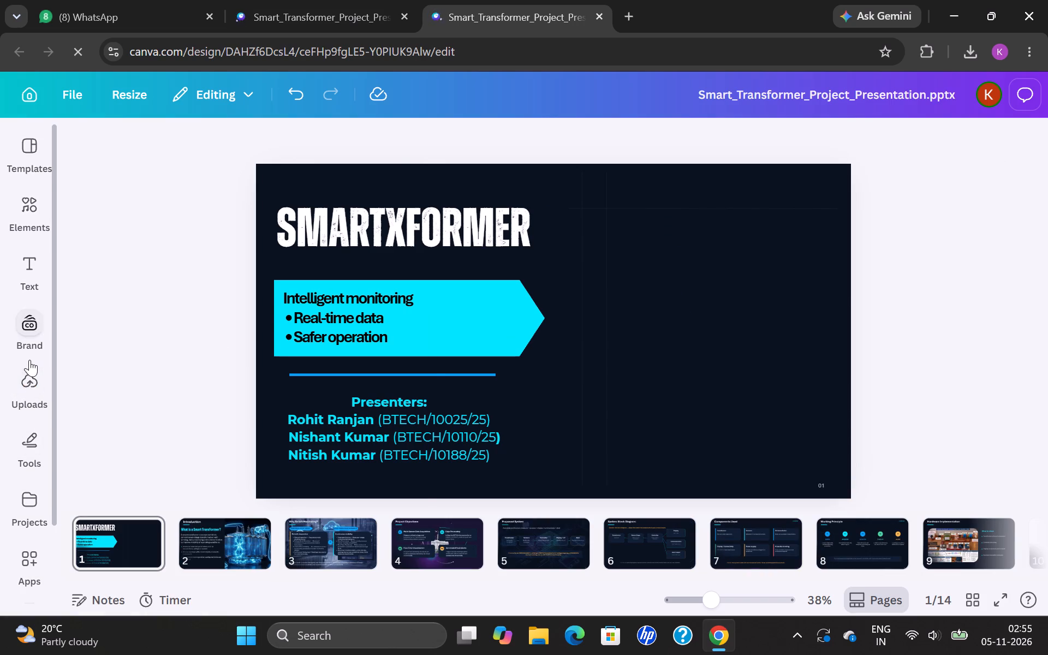
left_click(29, 360)
left_click(199, 198)
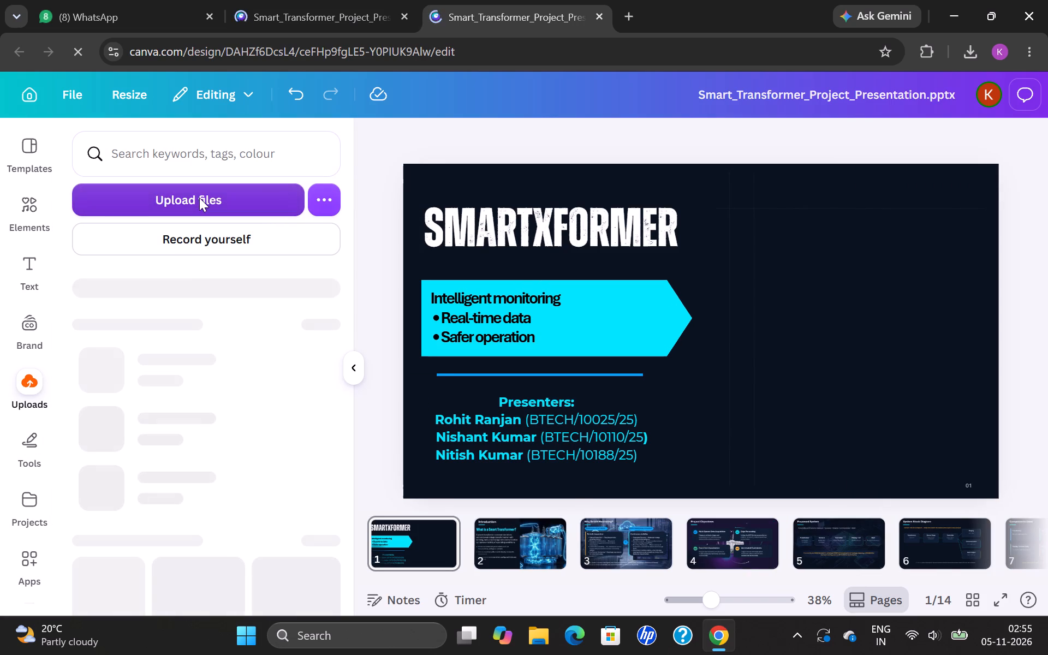
left_click(252, 146)
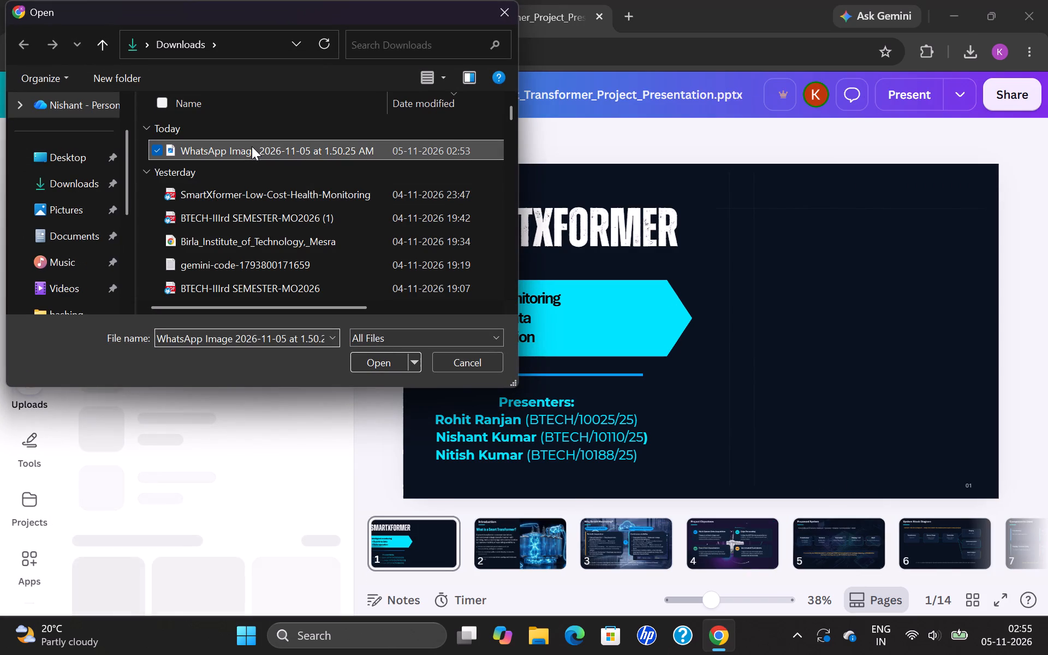
double_click(379, 352)
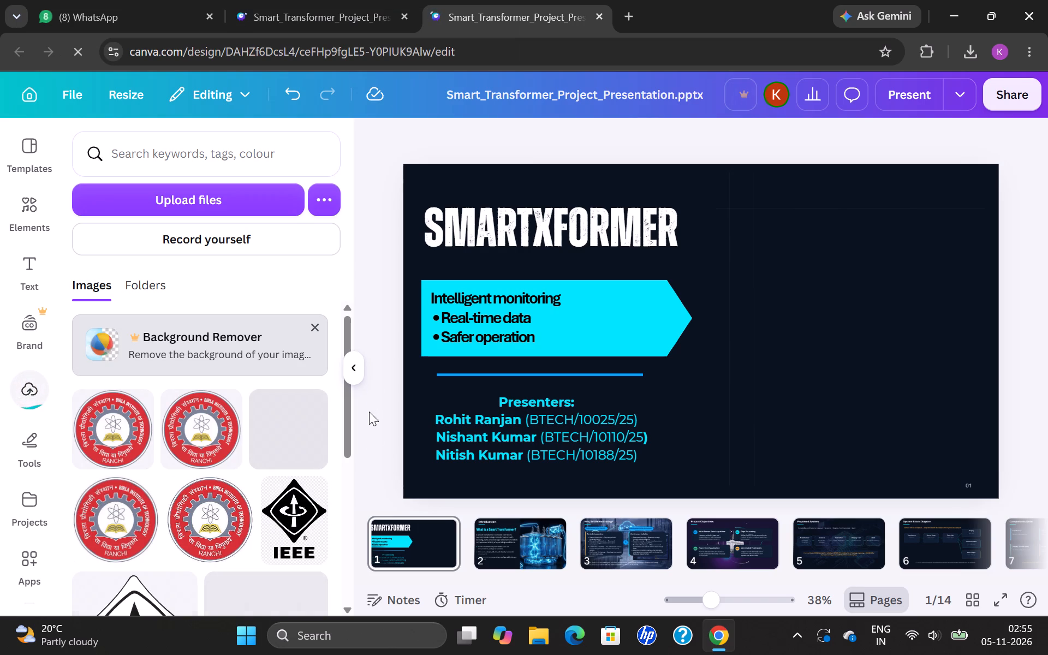
Look through the uploaded images and upload "WhatsApp Image 2026-11-05 at 1.50.25 AM" from Downloads again.
scroll(266, 488, "down", 4)
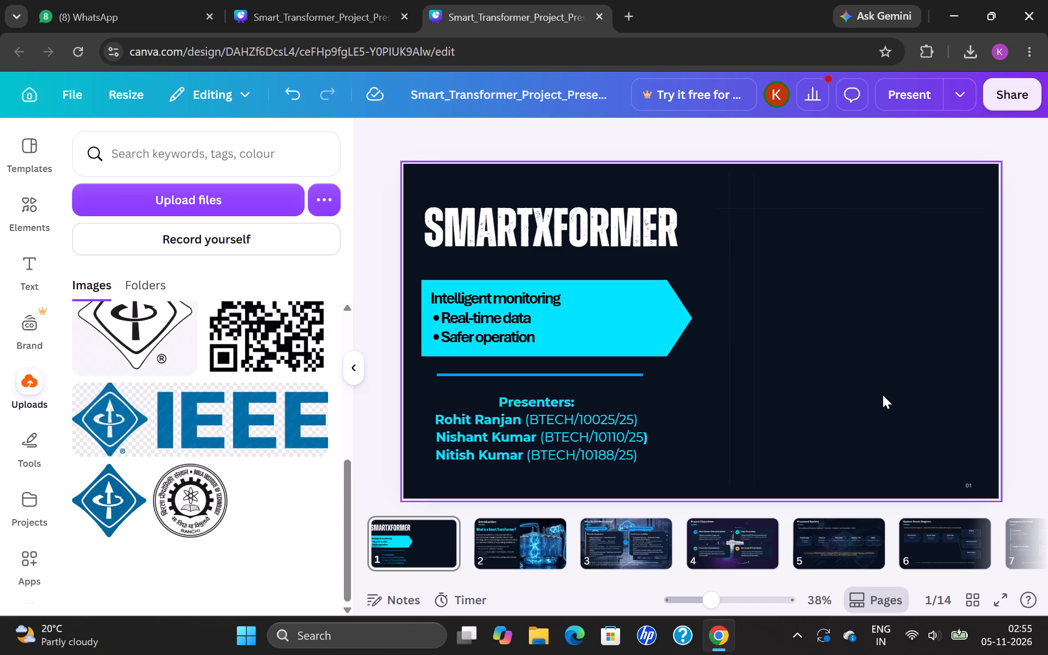
left_click(186, 199)
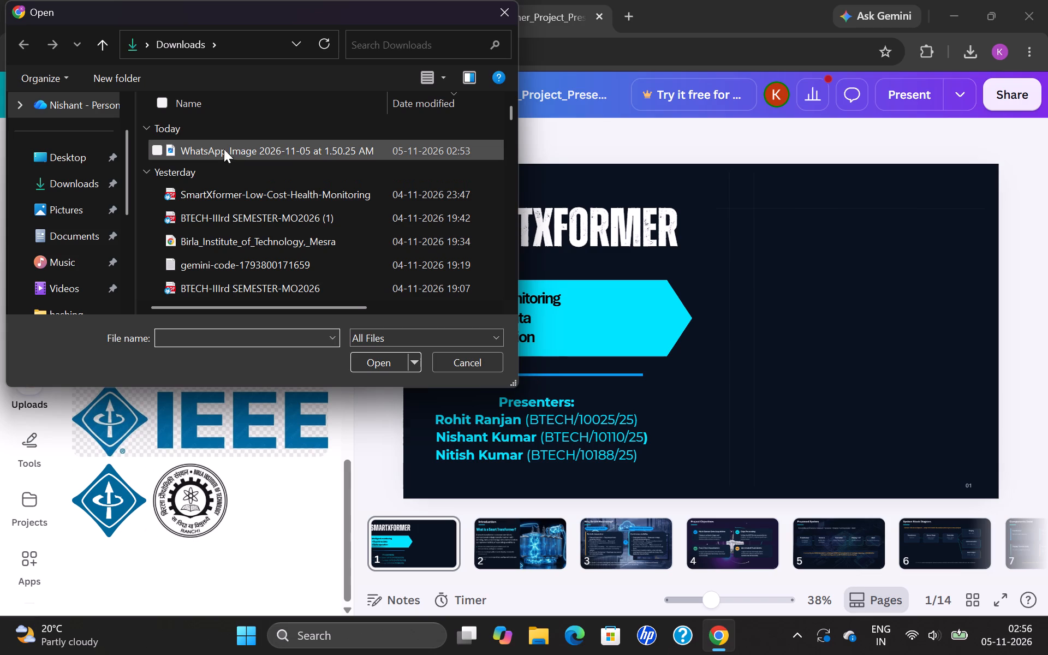
left_click(223, 142)
left_click(382, 362)
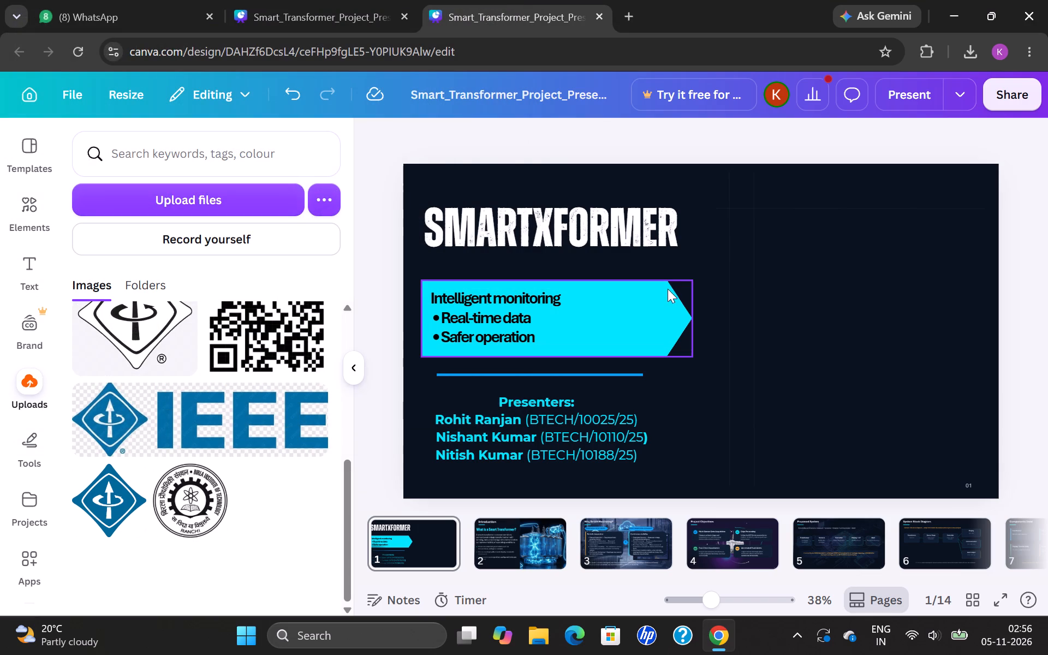
Place the uploaded photo of the red-lit wired hardware in the empty area beside the SMARTXFORMER title on slide 1.
scroll(246, 430, "up", 9)
scroll(246, 430, "down", 2)
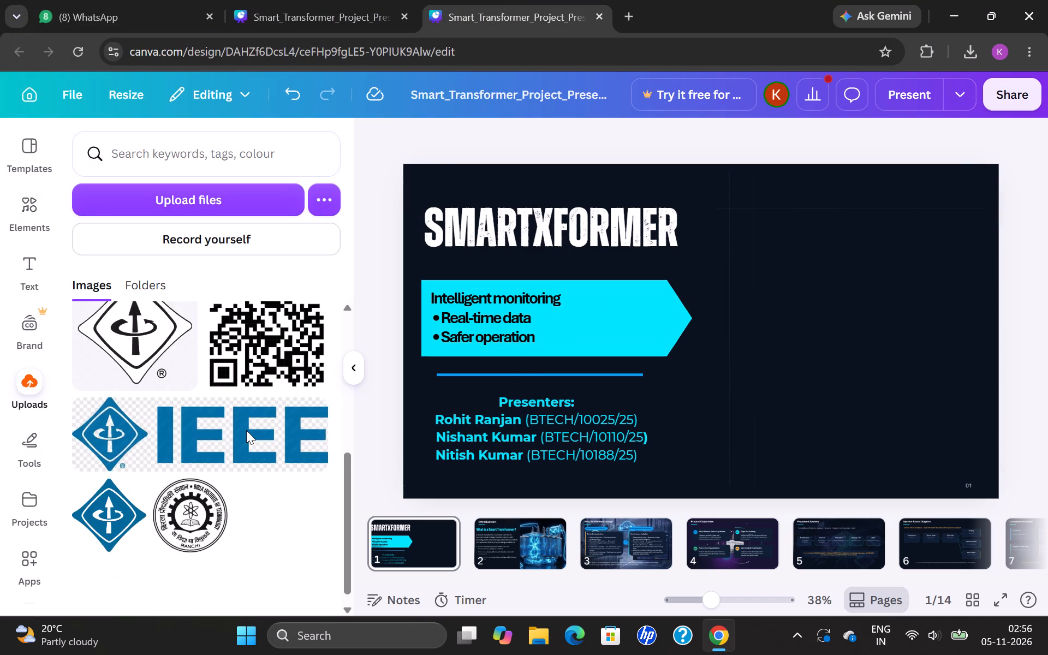
scroll(246, 430, "down", 7)
scroll(195, 495, "up", 5)
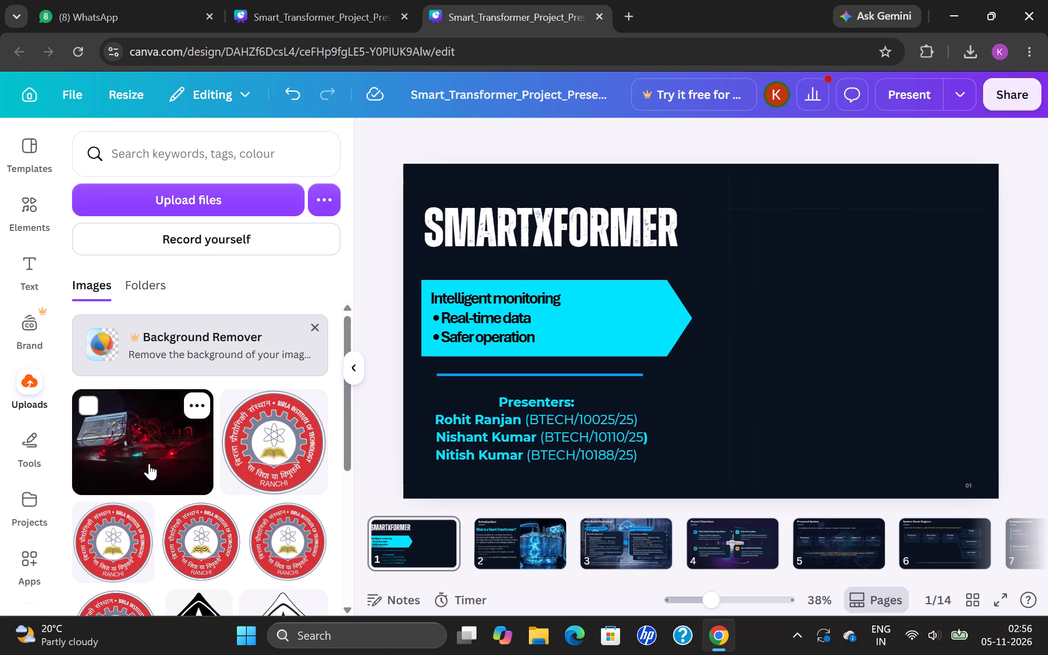
left_click(86, 404)
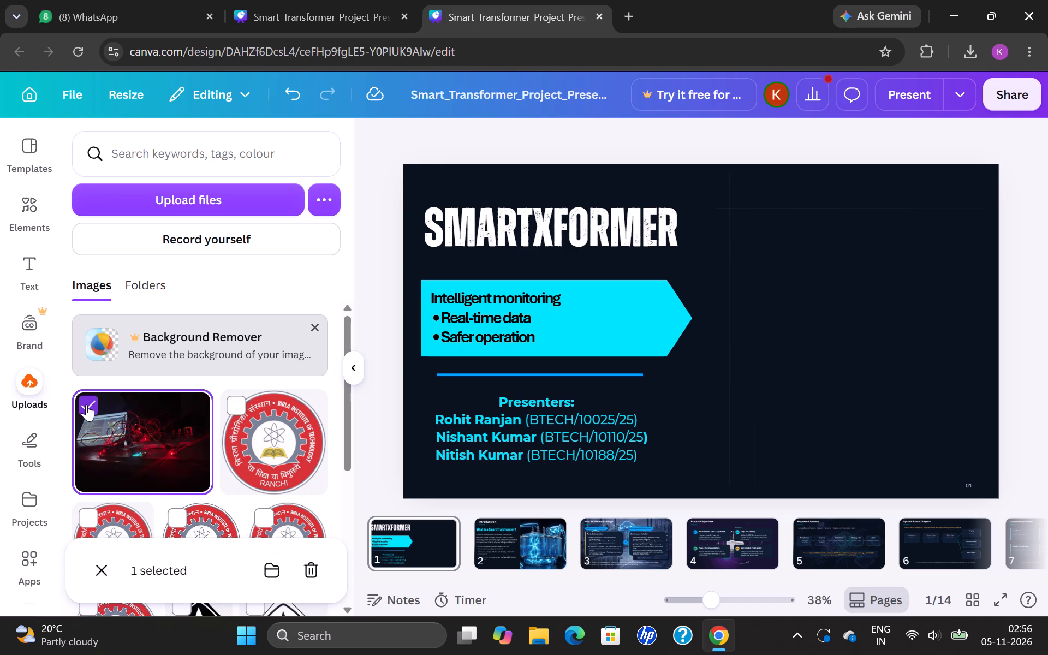
left_click_drag(132, 438, 300, 410)
left_click_drag(300, 410, 277, 534)
left_click_drag(277, 534, 156, 424)
left_click_drag(156, 424, 136, 419)
left_click_drag(136, 419, 745, 276)
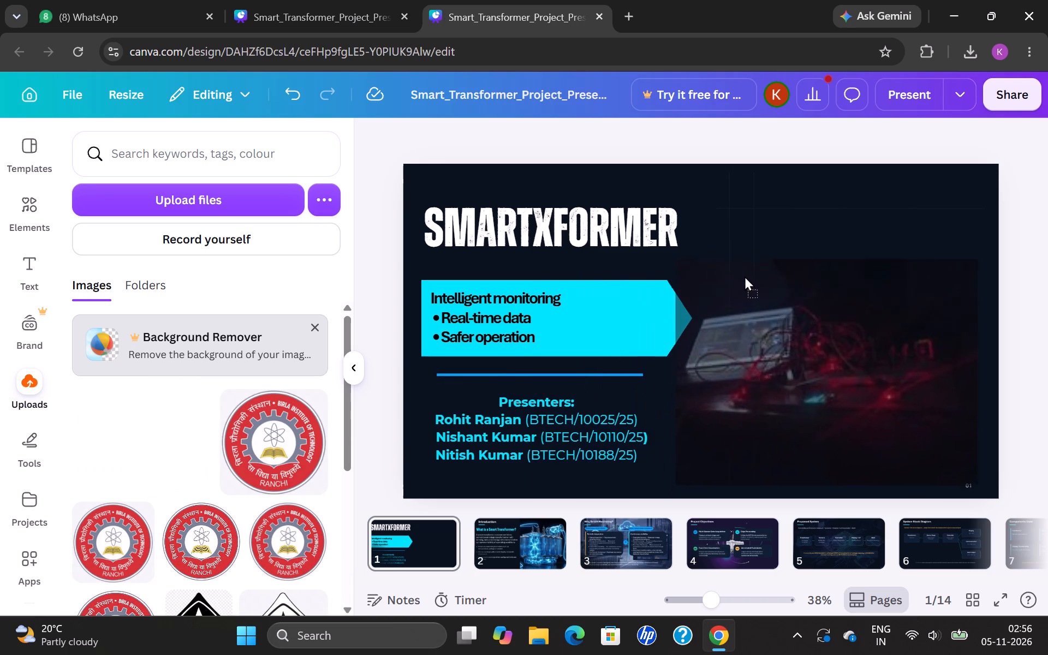
left_click_drag(745, 276, 745, 246)
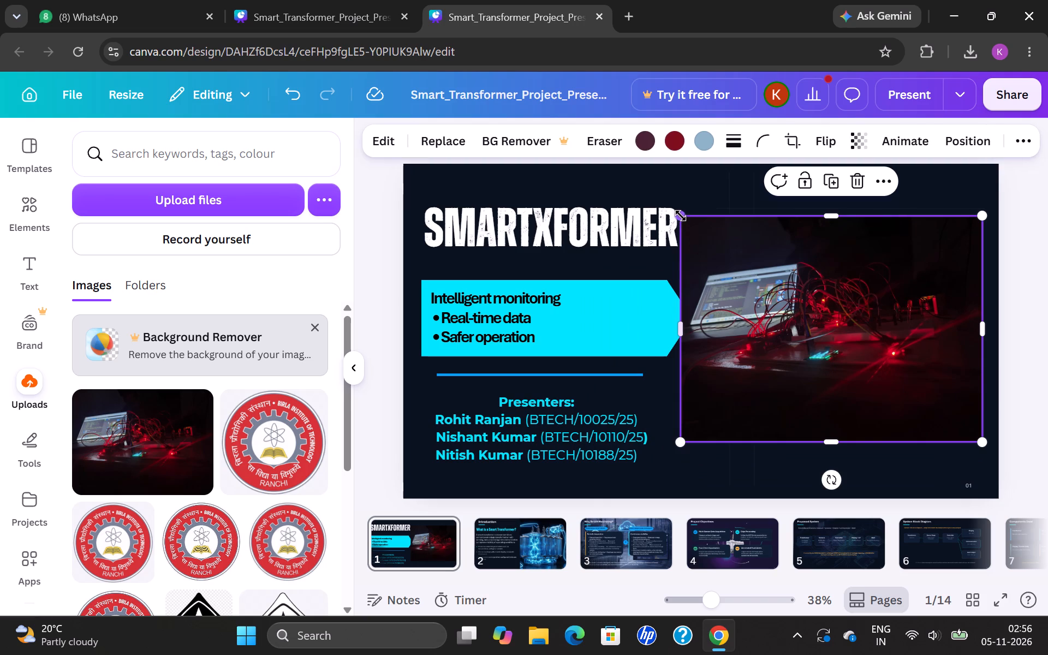
Scale the hardware photo down clear of the cyan arrow, narrow it from its left side and extend its top edge upward.
left_click_drag(680, 217, 735, 232)
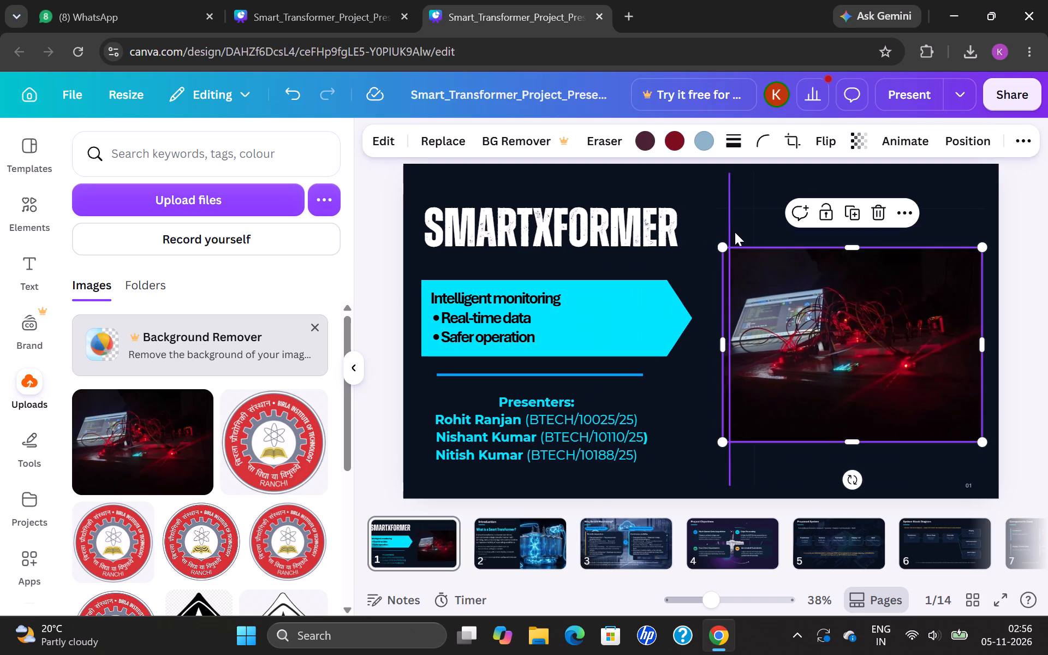
left_click_drag(723, 344, 755, 346)
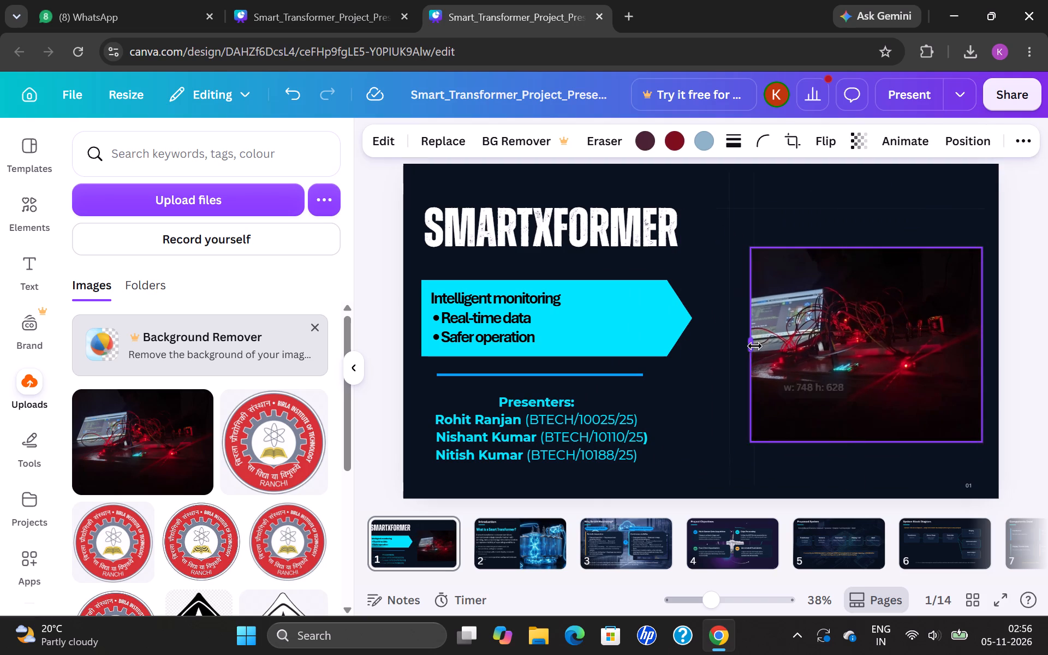
left_click_drag(755, 346, 736, 346)
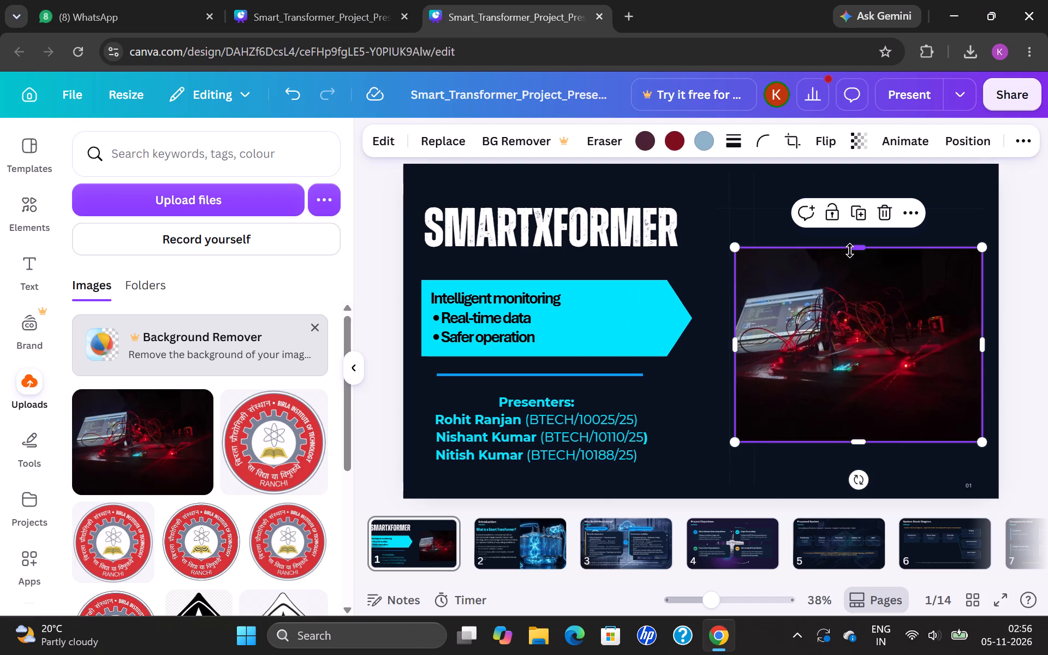
left_click_drag(852, 249, 851, 219)
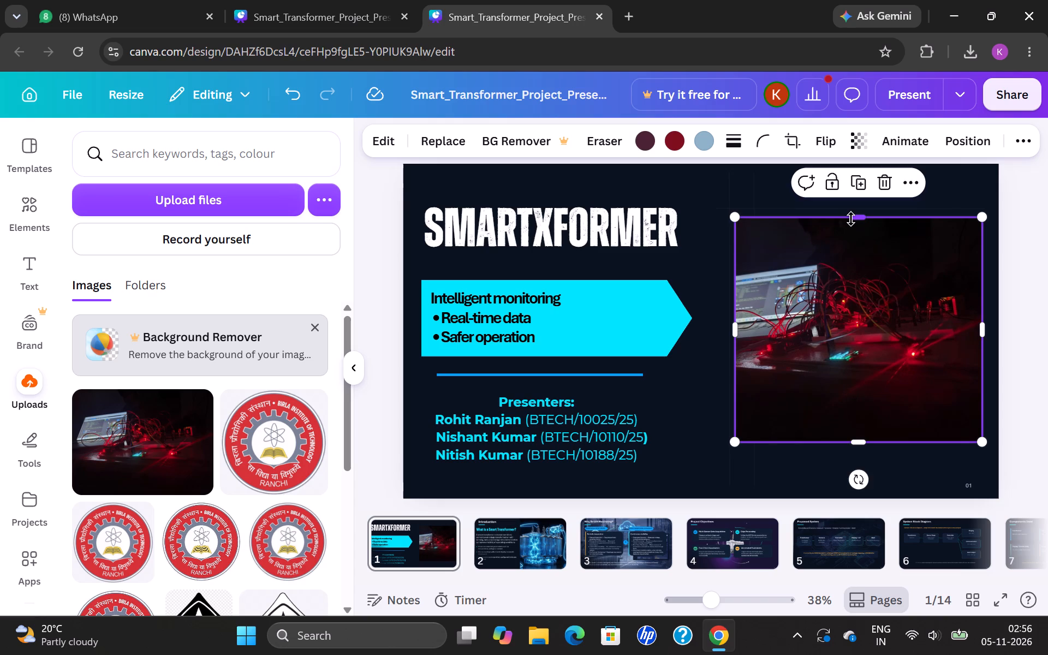
left_click(801, 303)
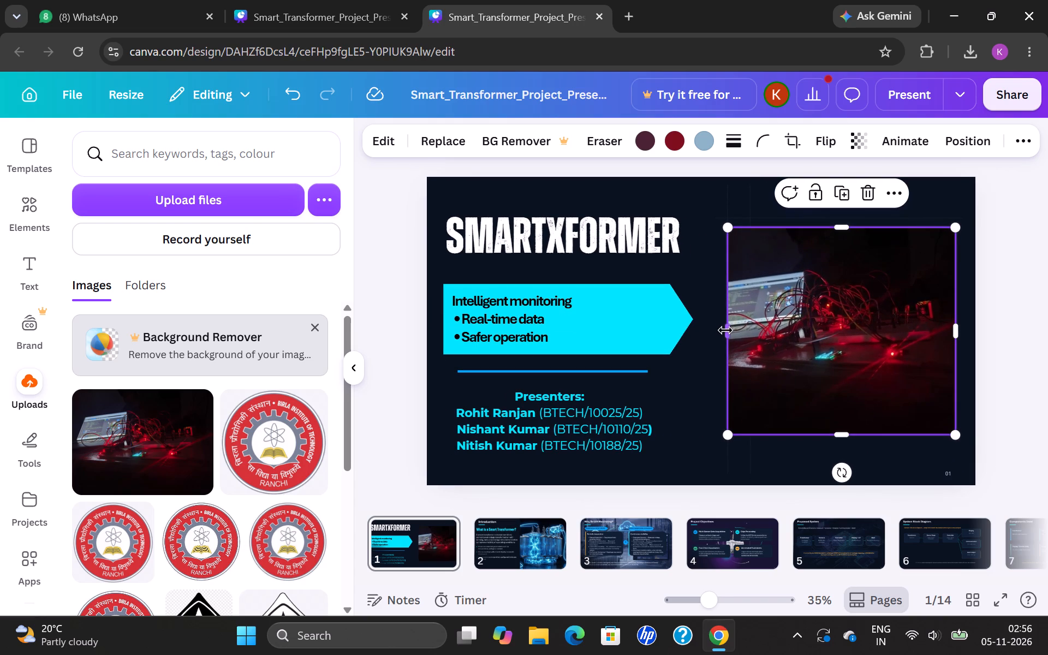
Widen the hardware photo to about 960, spanning from just past the cyan arrow's tip to the slide's right edge.
left_click_drag(726, 330, 692, 330)
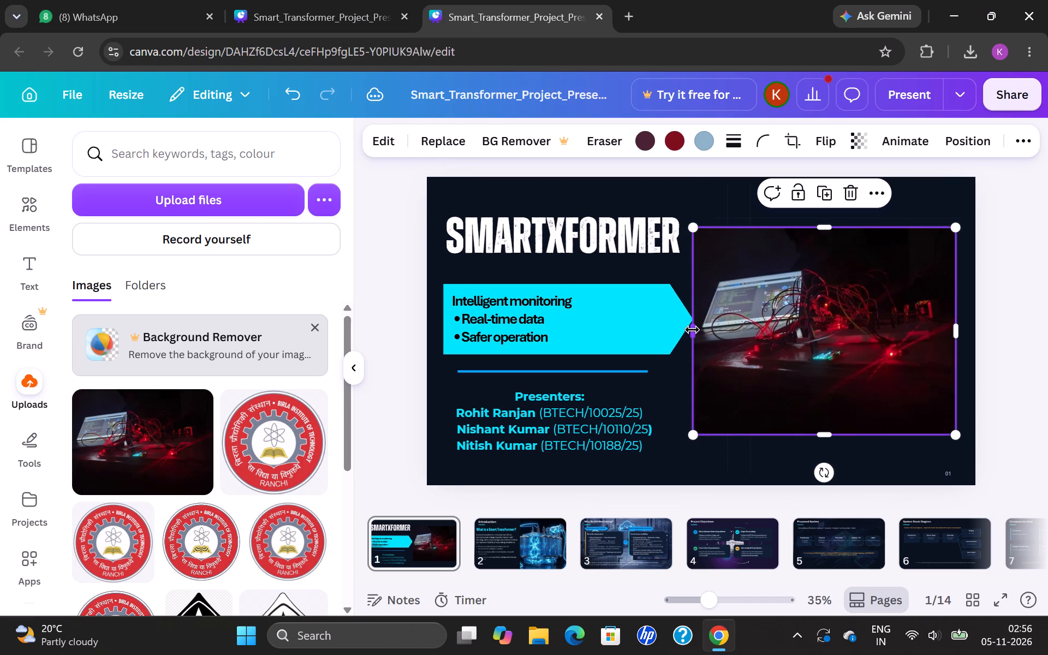
left_click_drag(952, 327, 976, 327)
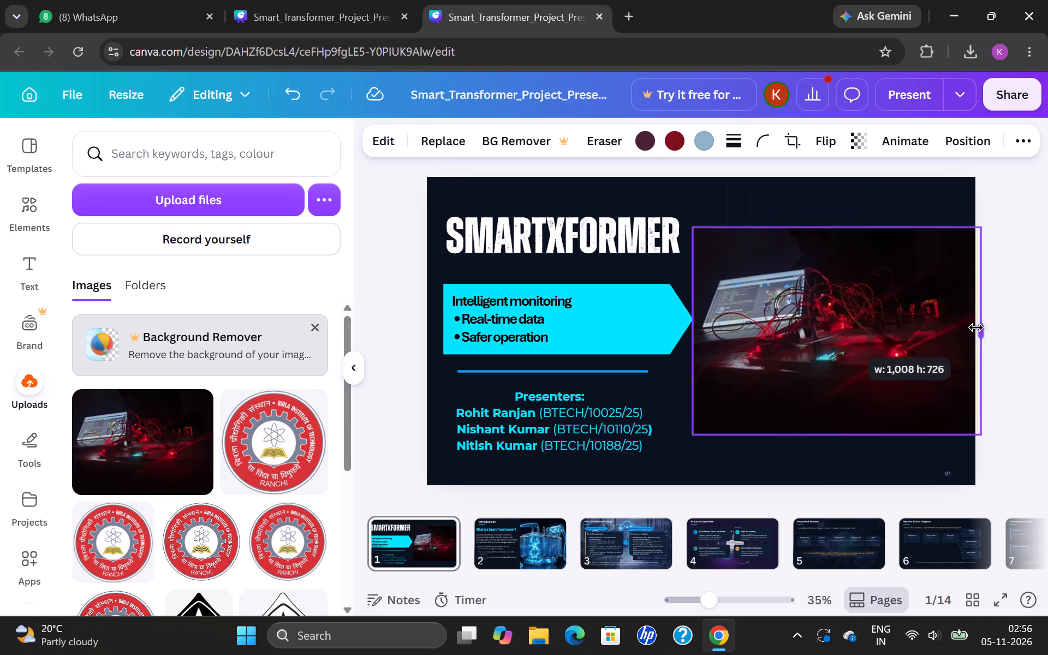
left_click_drag(976, 327, 972, 327)
left_click_drag(694, 331, 700, 338)
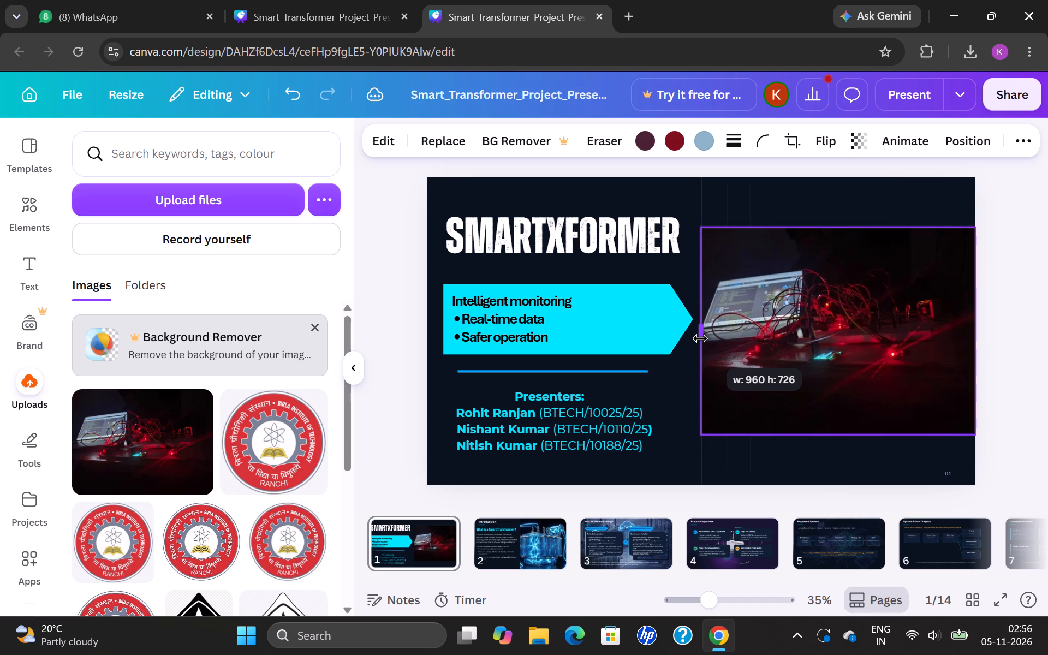
left_click_drag(700, 338, 702, 338)
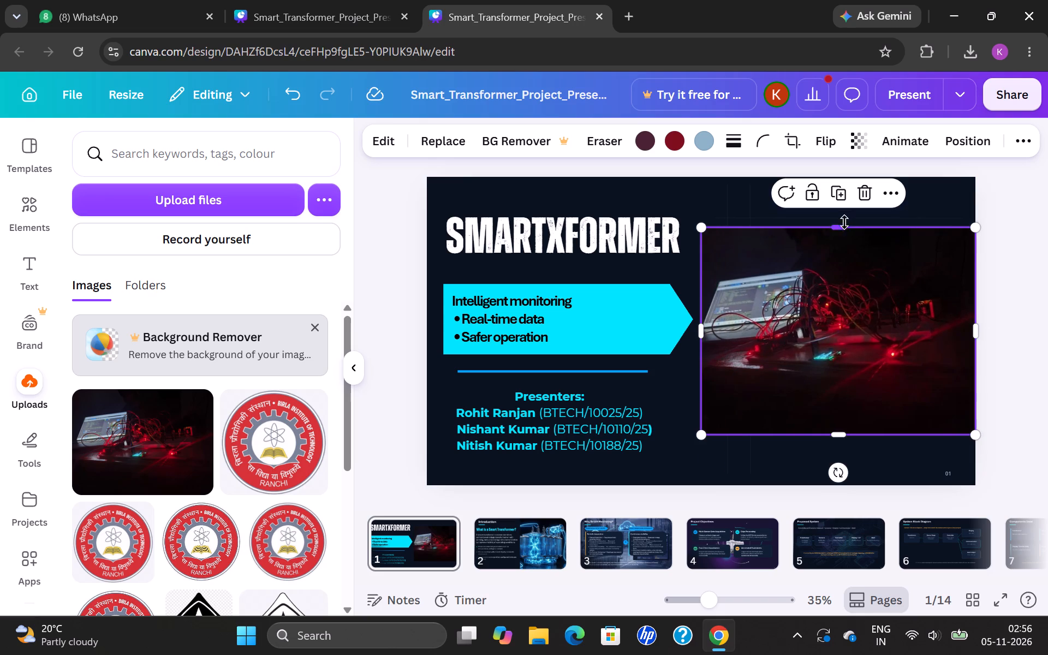
Raise the hardware photo's top edge to the top of the SMARTXFORMER title and bring its bottom edge up slightly.
left_click_drag(836, 227, 826, 215)
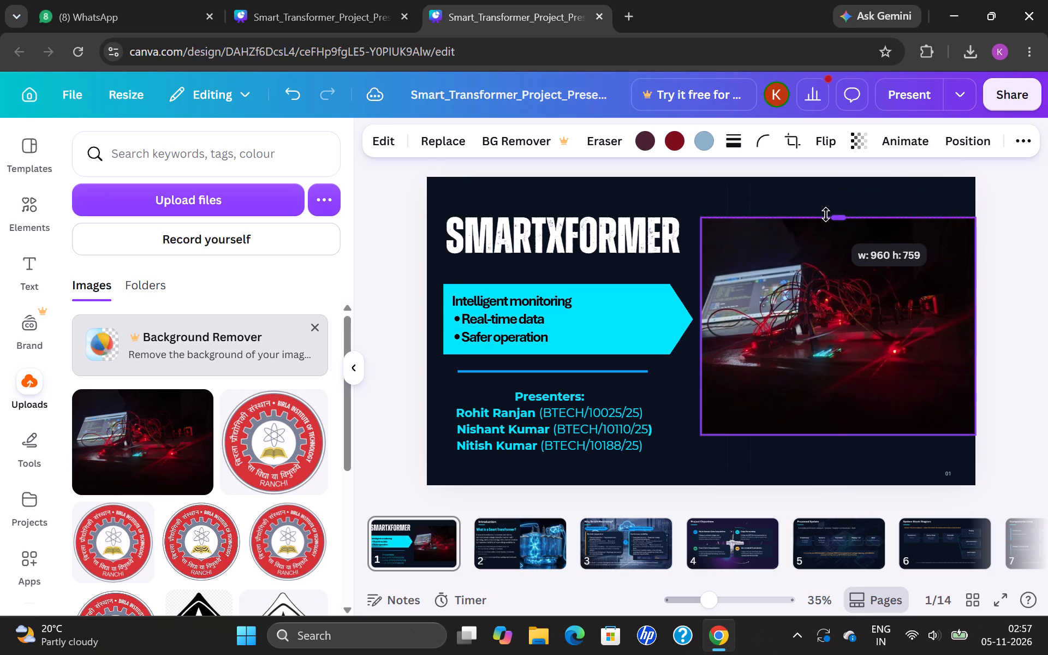
left_click_drag(826, 215, 821, 219)
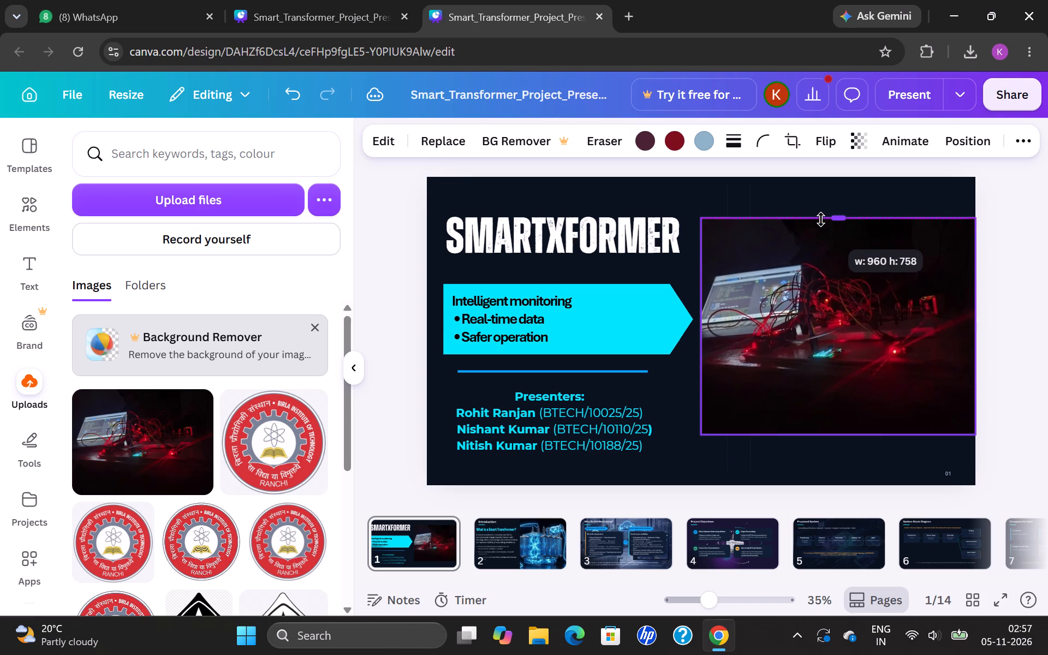
left_click_drag(821, 219, 818, 221)
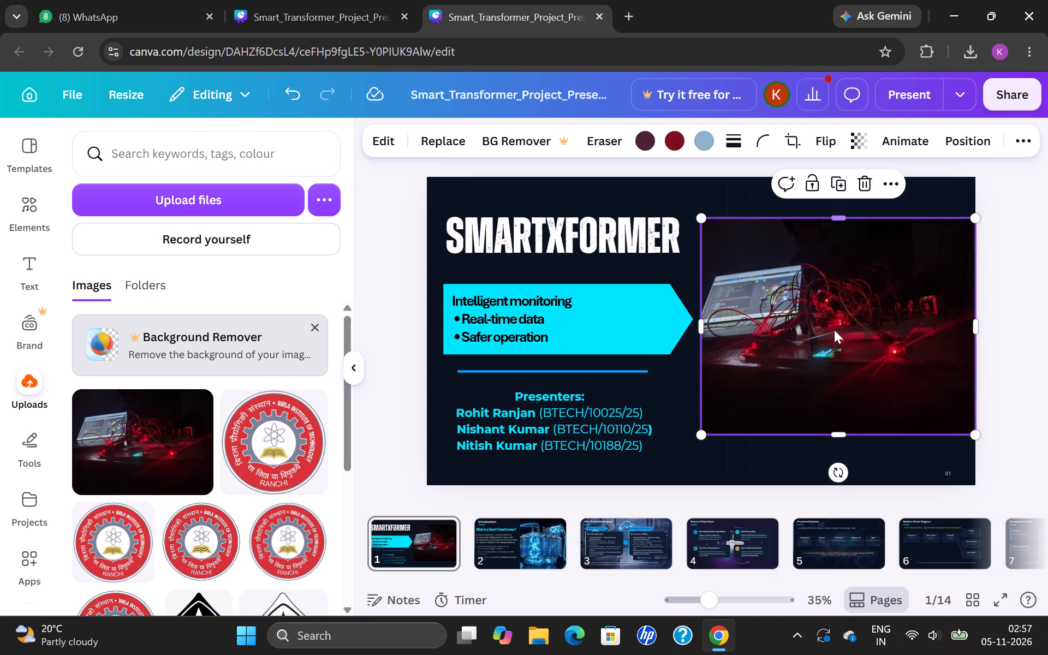
left_click(842, 431)
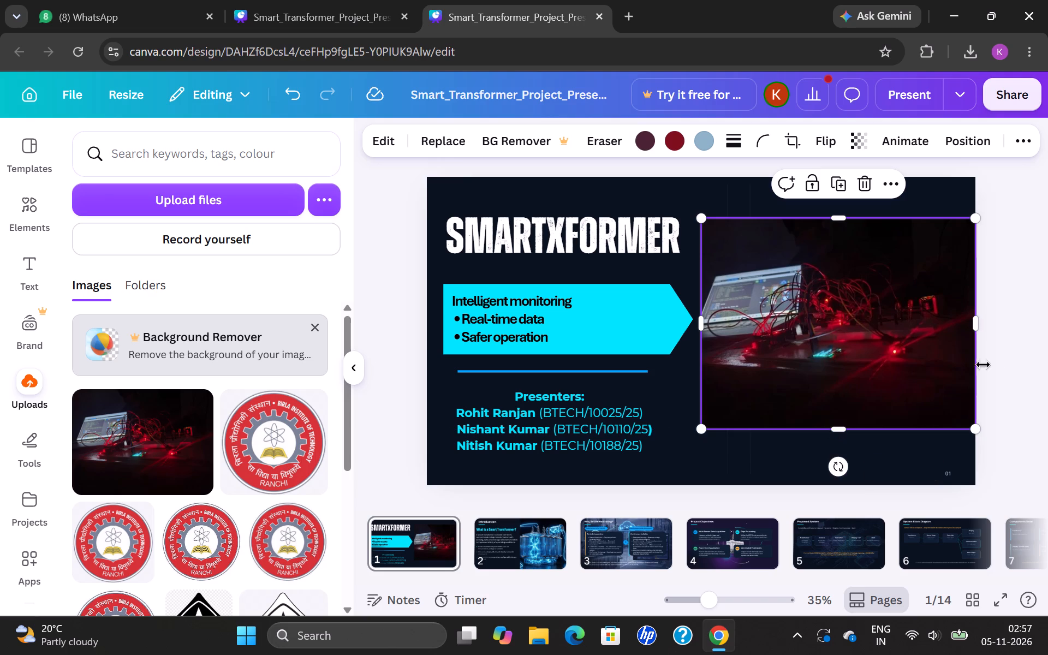
left_click(997, 354)
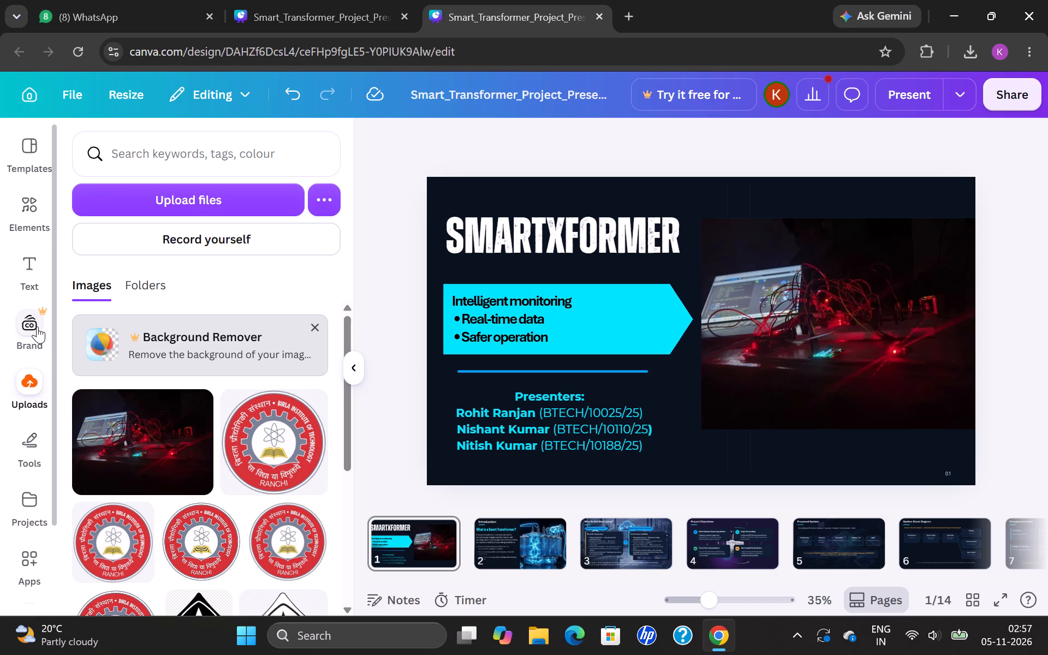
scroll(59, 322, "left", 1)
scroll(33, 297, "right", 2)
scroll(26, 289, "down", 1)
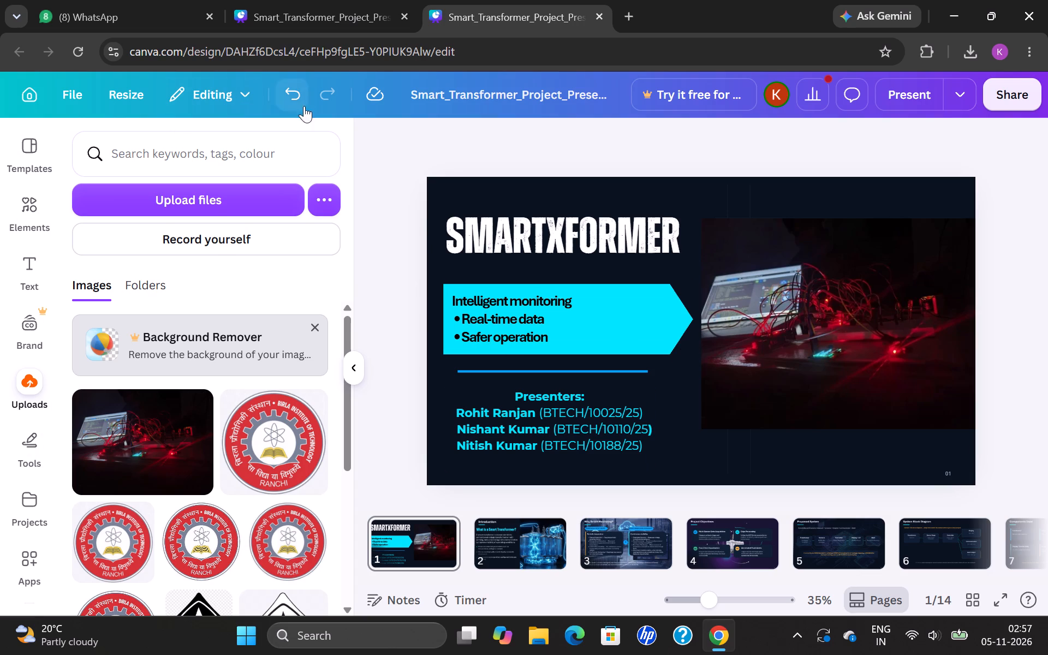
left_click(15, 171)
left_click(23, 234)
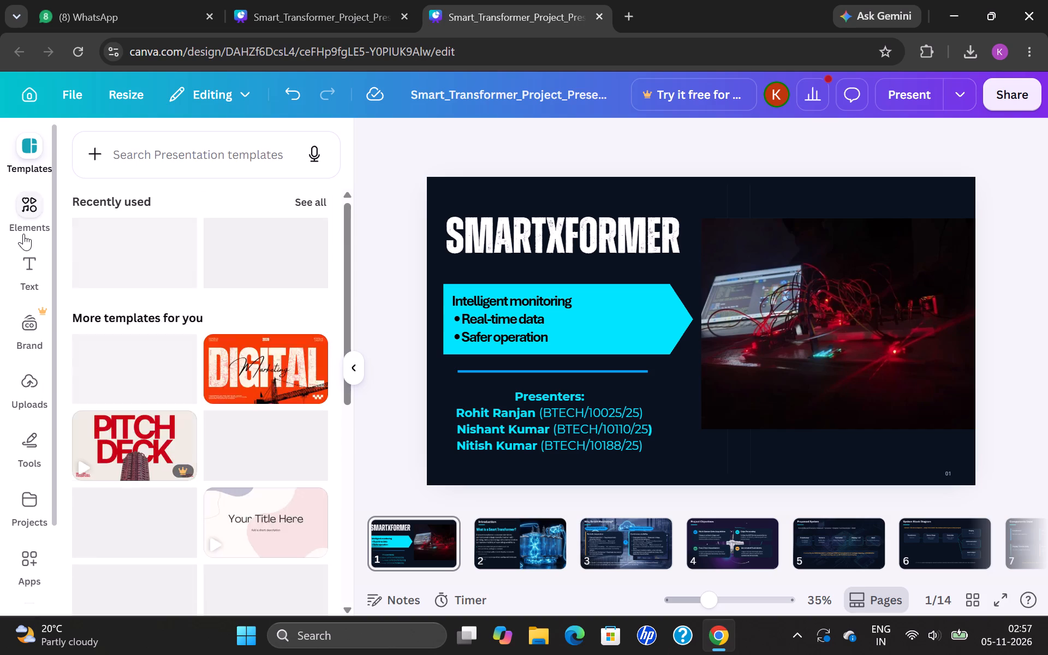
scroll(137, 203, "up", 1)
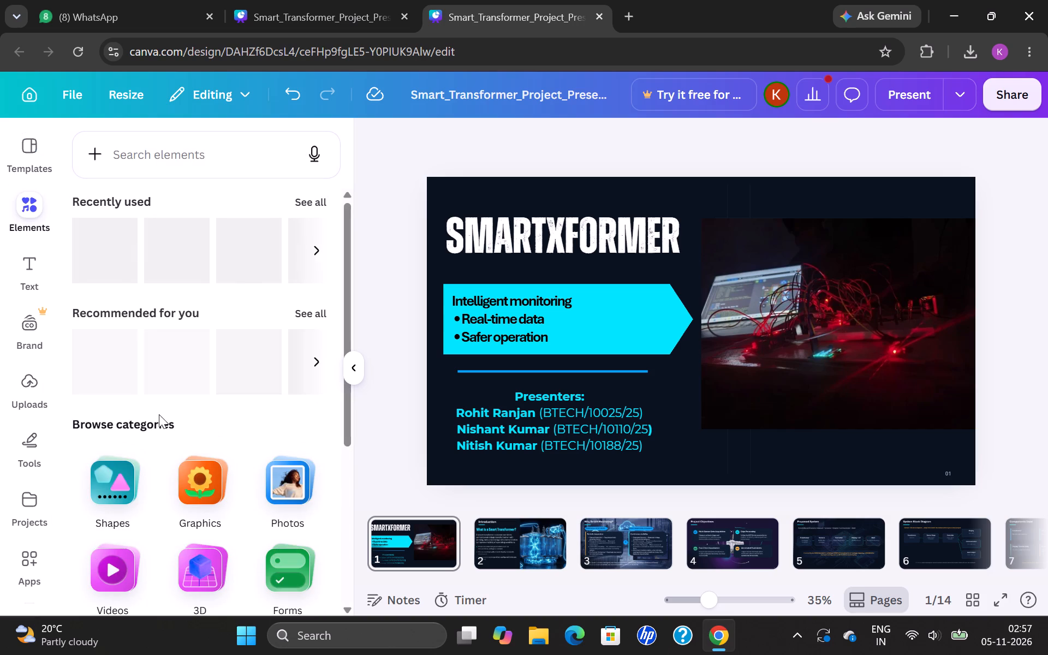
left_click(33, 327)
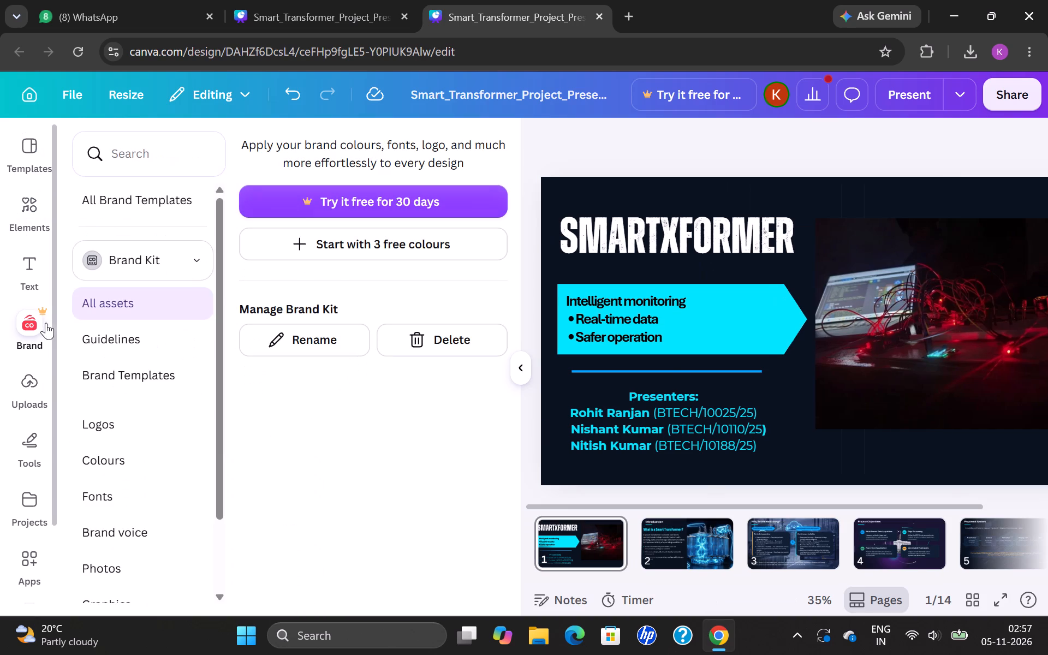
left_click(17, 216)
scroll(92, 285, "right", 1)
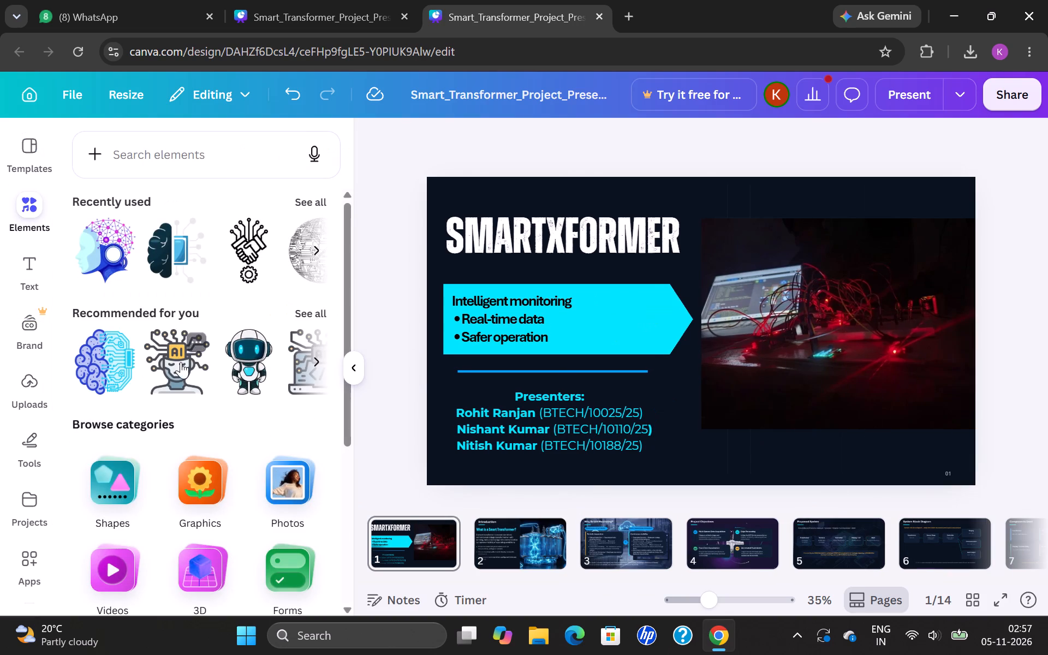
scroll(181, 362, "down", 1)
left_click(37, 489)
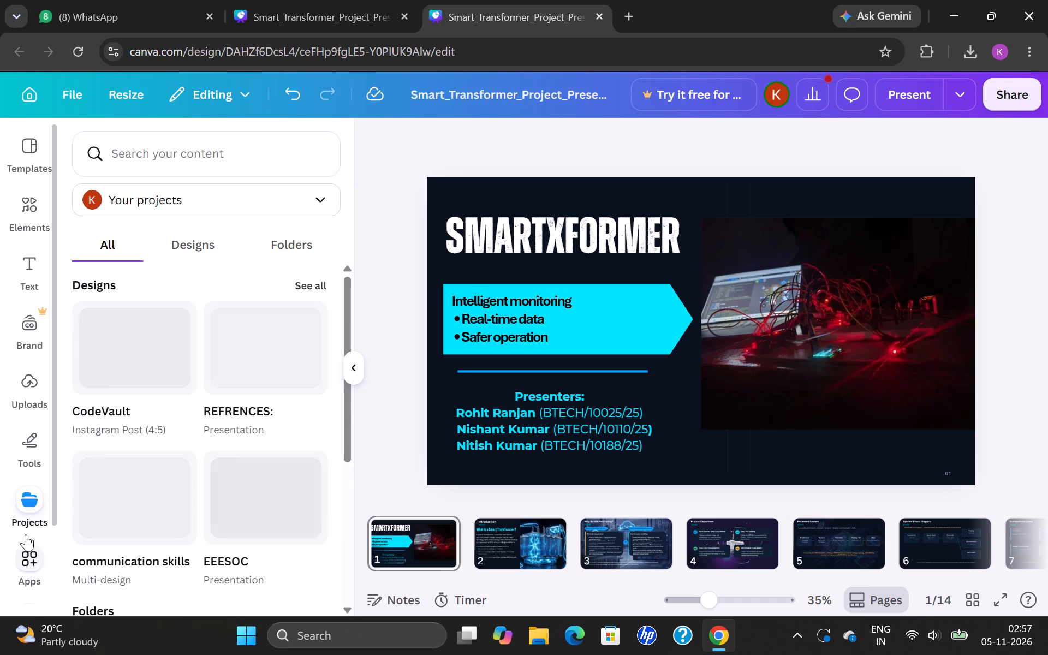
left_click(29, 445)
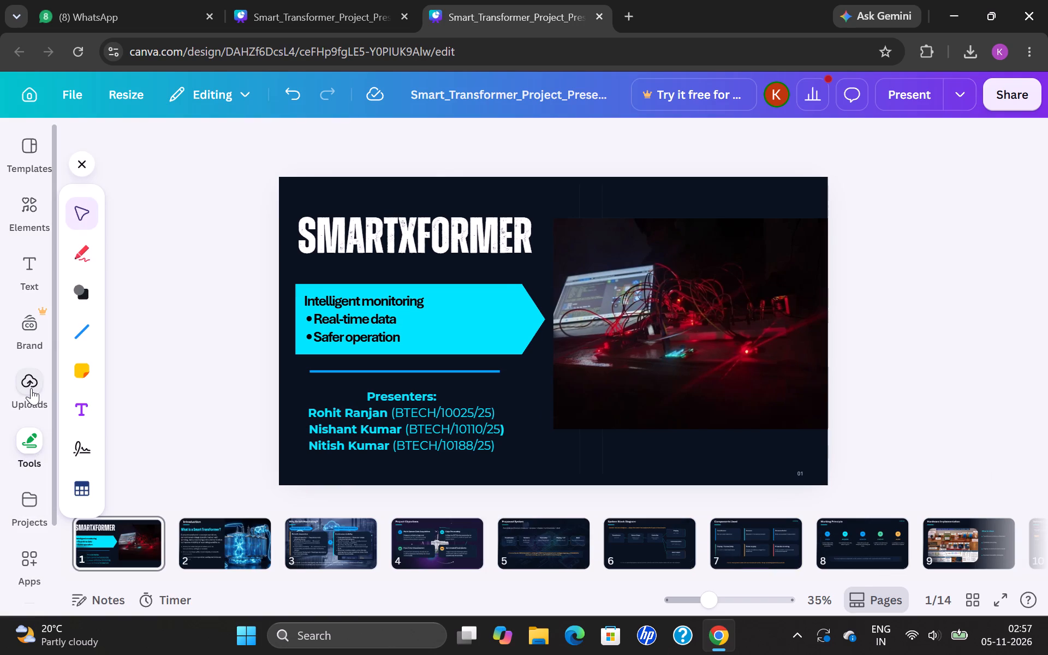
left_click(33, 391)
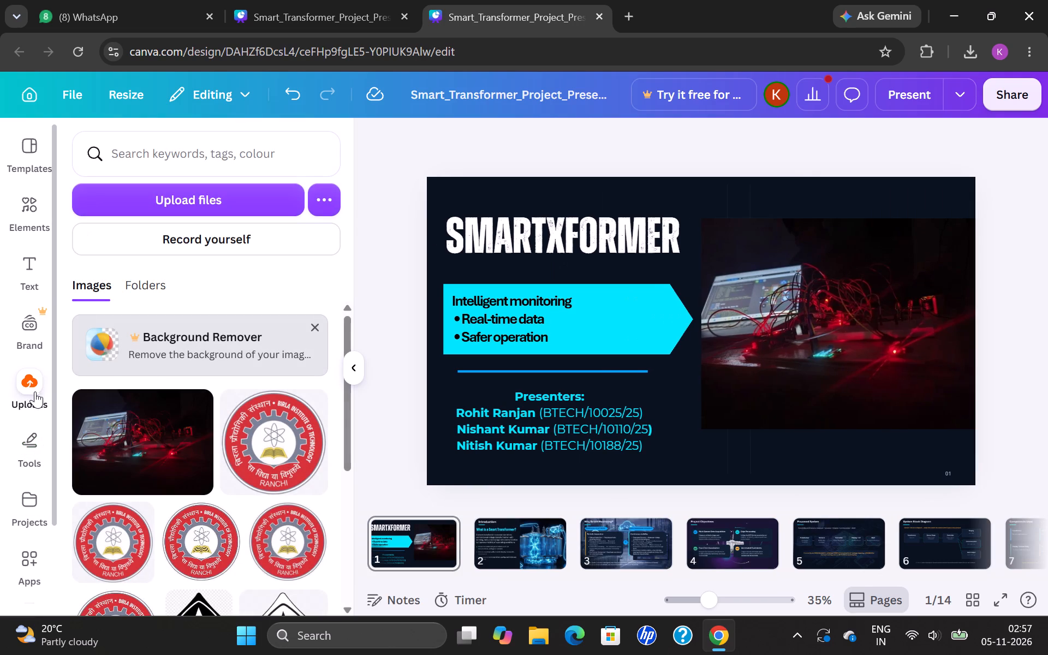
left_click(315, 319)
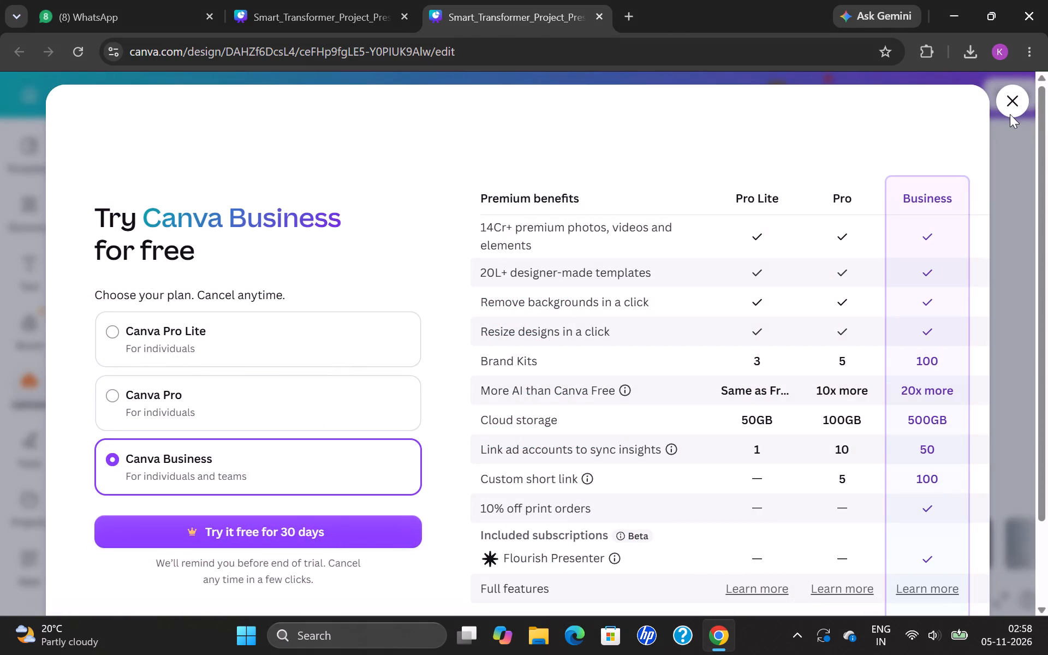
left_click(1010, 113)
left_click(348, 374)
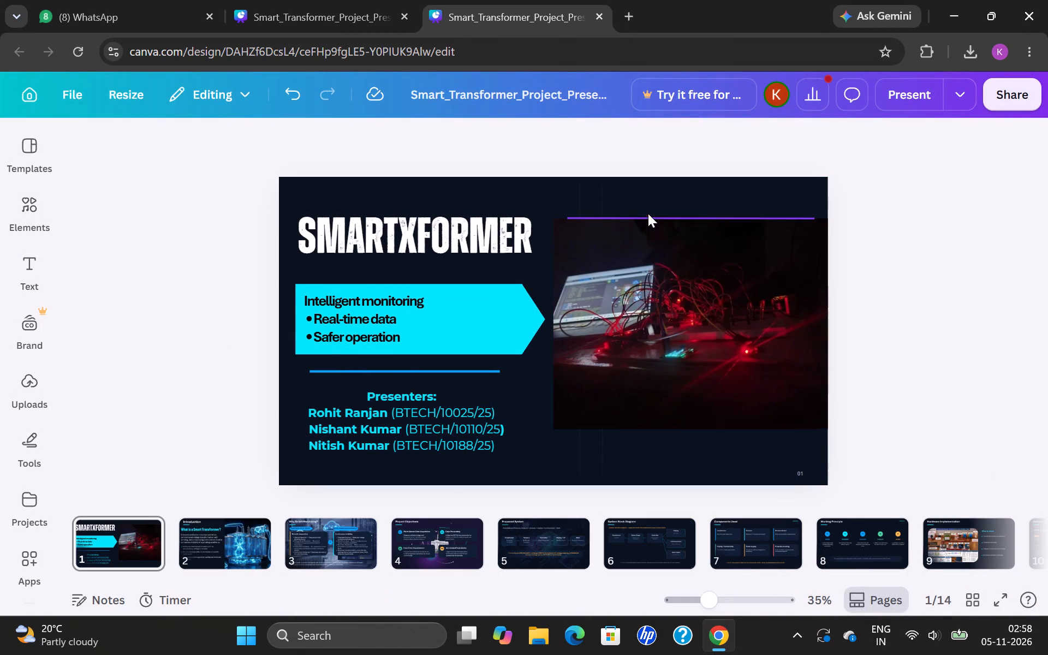
Extend the hardware photo's top and bottom and align it with the slide so it fills slide 1's full height.
left_click(718, 295)
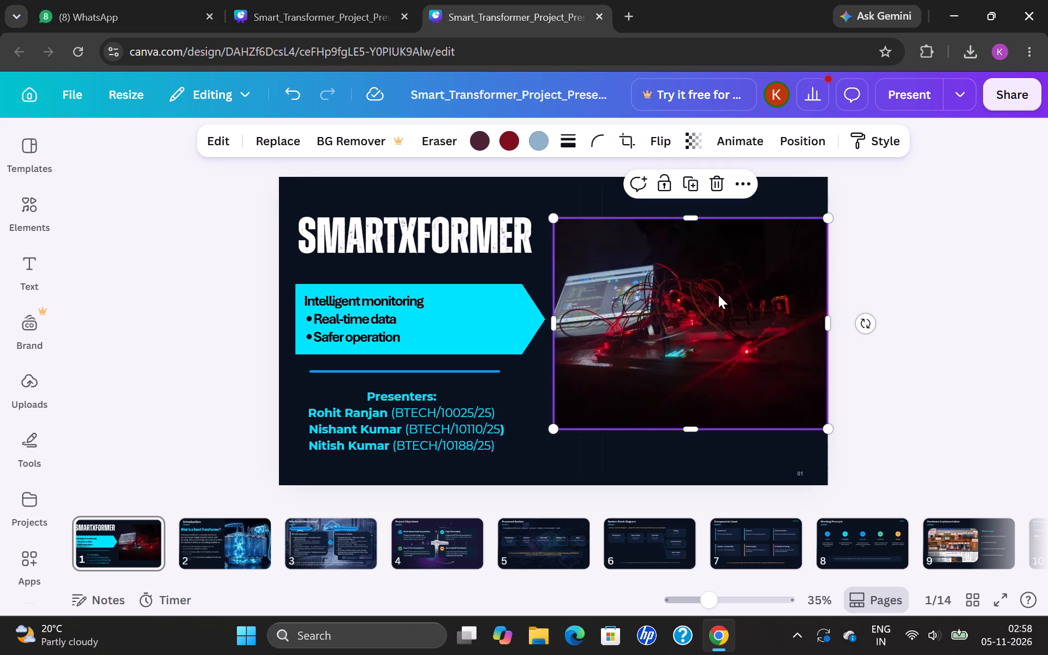
left_click_drag(690, 217, 688, 170)
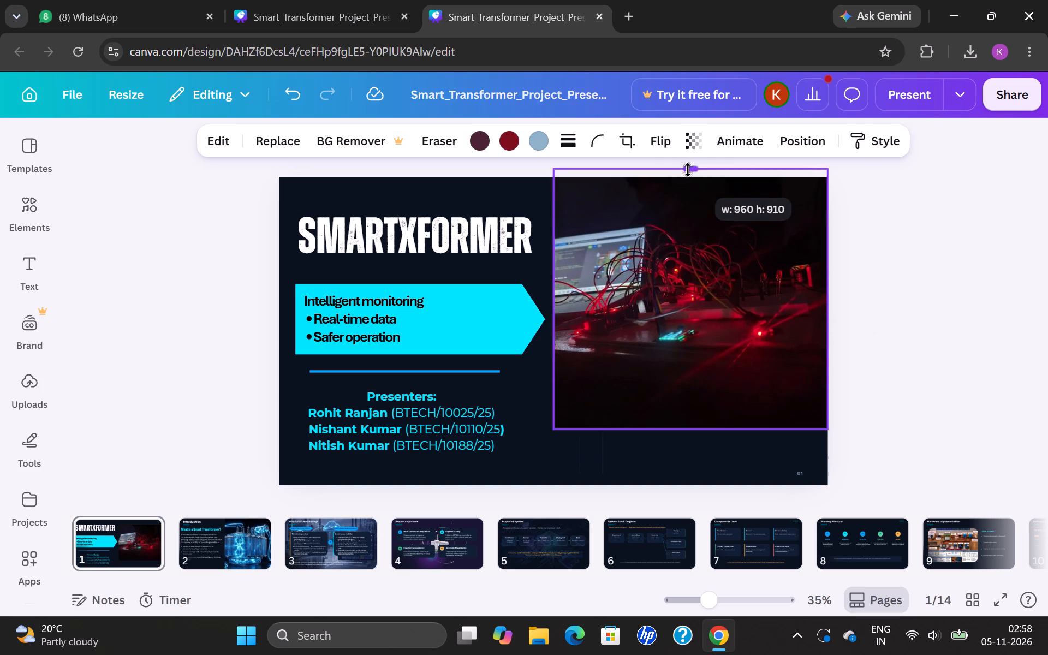
left_click_drag(688, 170, 687, 180)
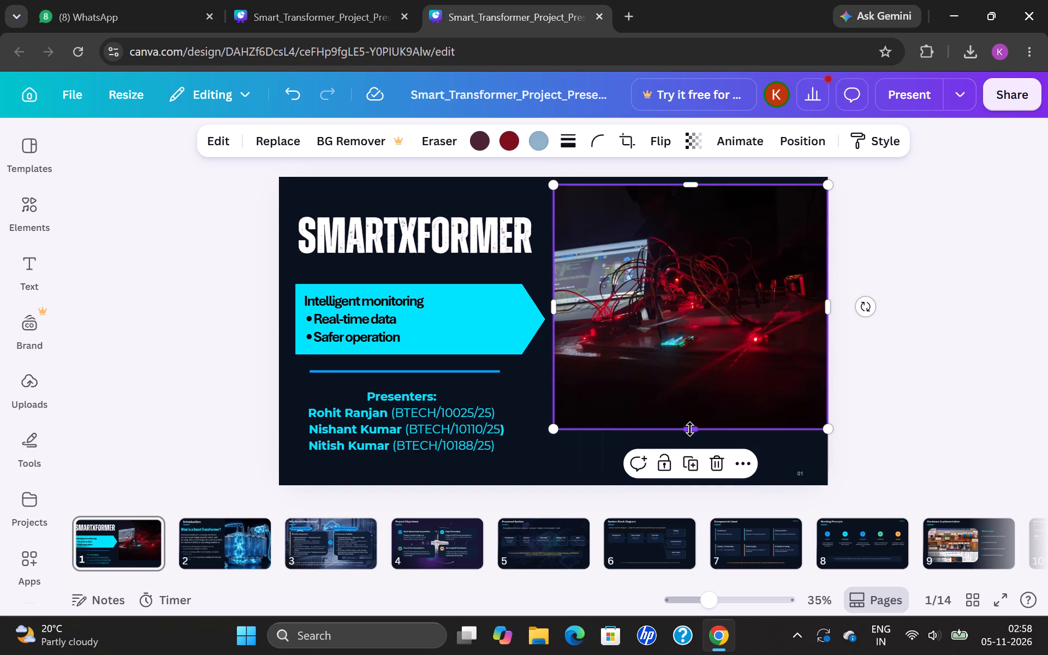
left_click_drag(690, 429, 692, 486)
left_click(622, 347)
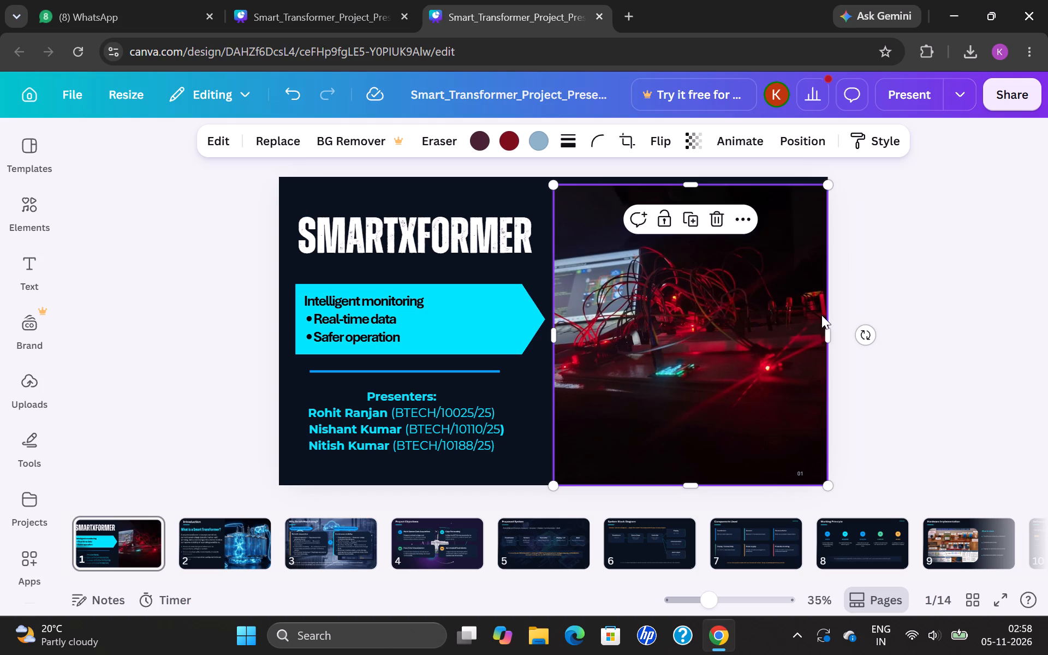
left_click(627, 320)
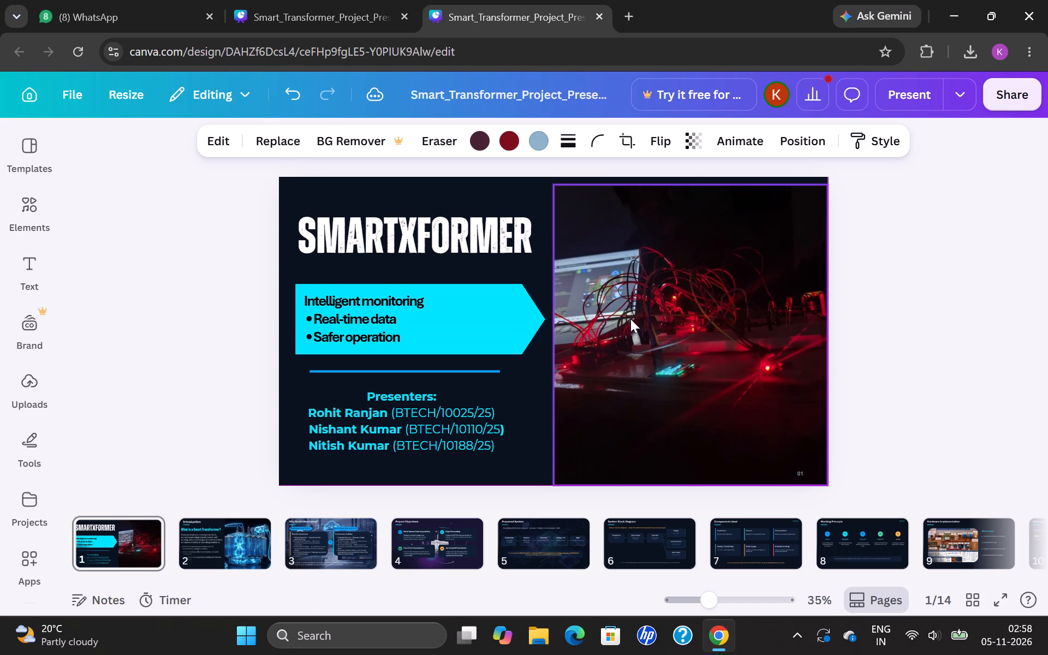
left_click(630, 319)
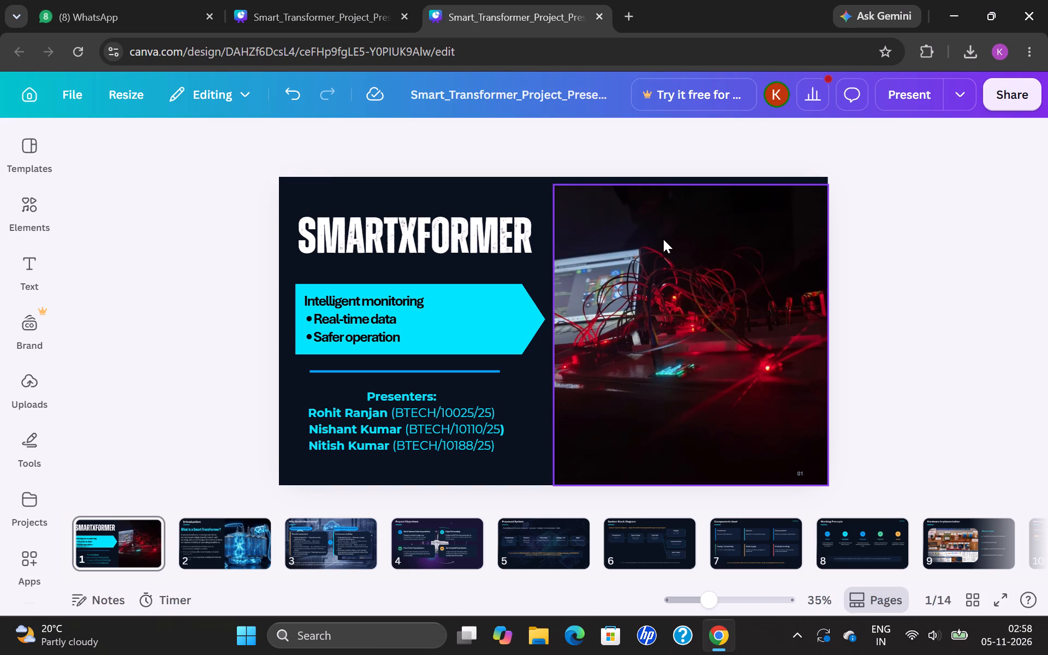
left_click_drag(676, 309, 670, 299)
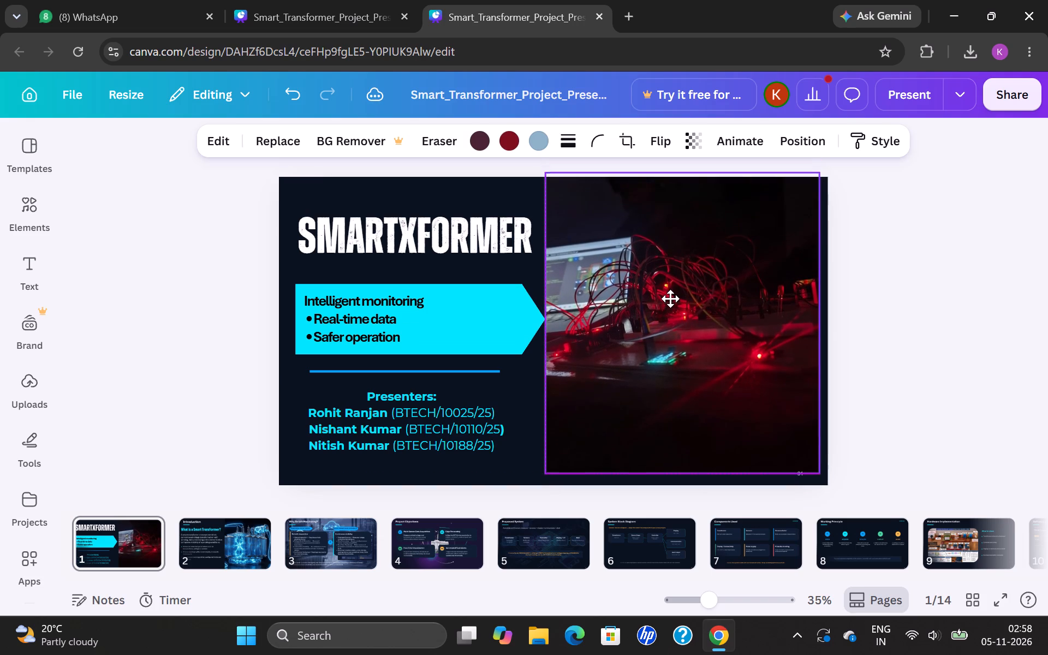
left_click_drag(670, 299, 672, 302)
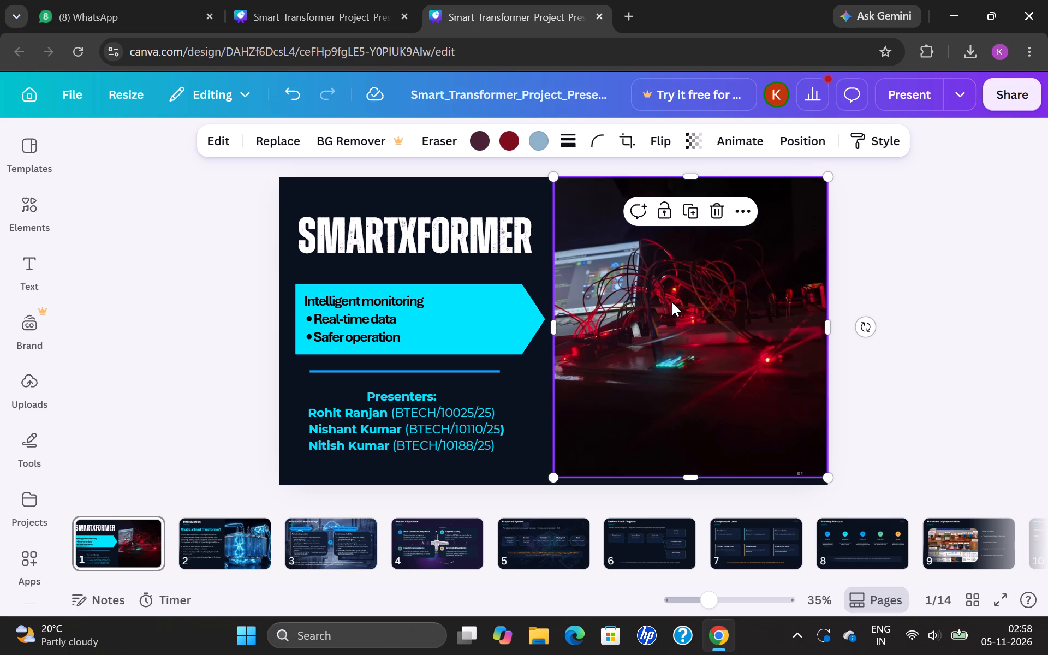
left_click_drag(690, 477, 690, 485)
left_click(908, 355)
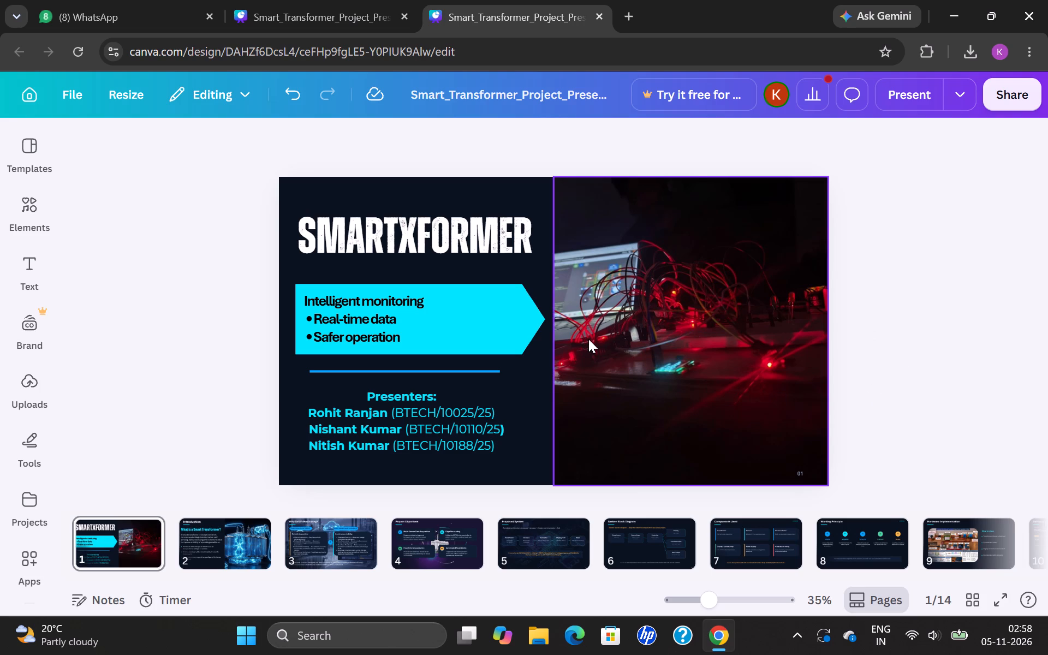
Shift the hardware photo left to the cyan arrow's tip and widen it to about 989, reaching the slide's right edge.
left_click_drag(588, 339, 592, 342)
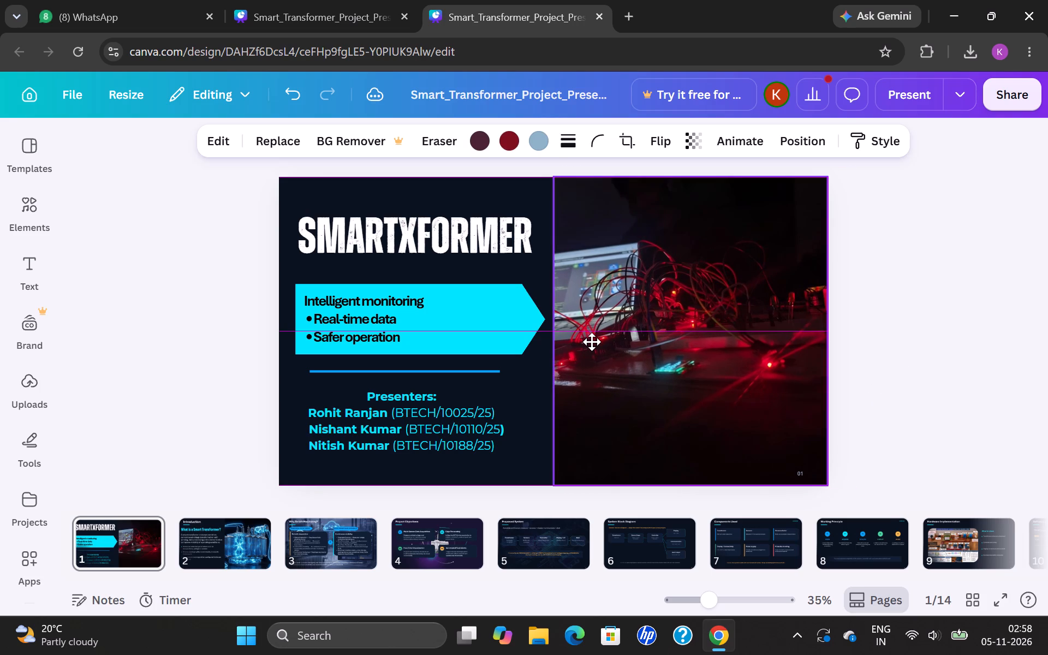
left_click_drag(592, 342, 594, 342)
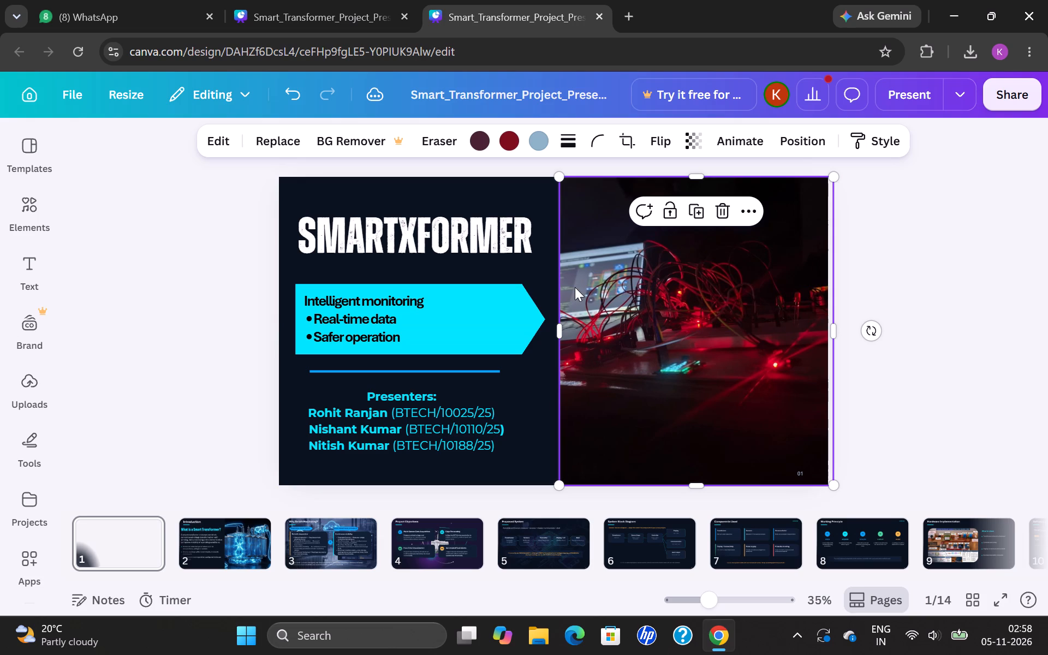
left_click(638, 299)
left_click(725, 378)
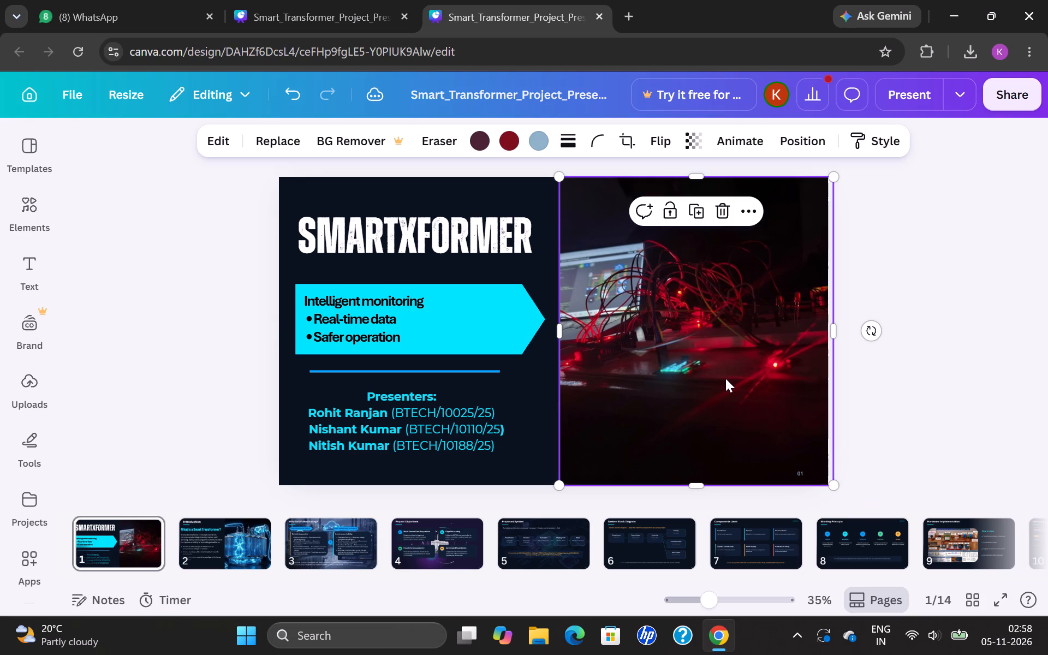
left_click_drag(712, 368, 700, 361)
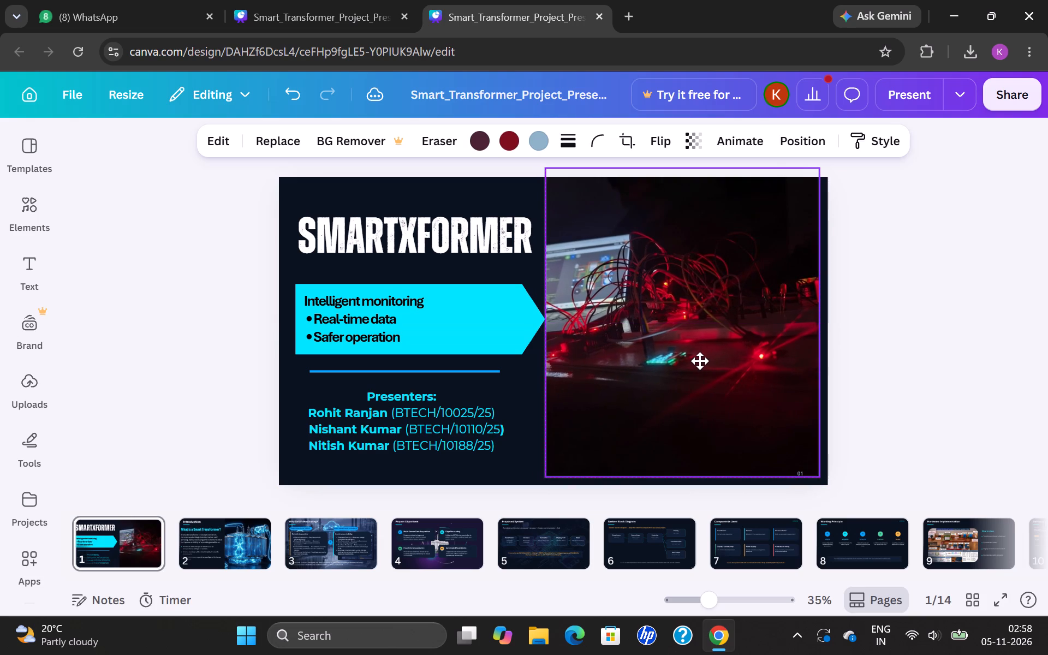
left_click_drag(700, 361, 702, 363)
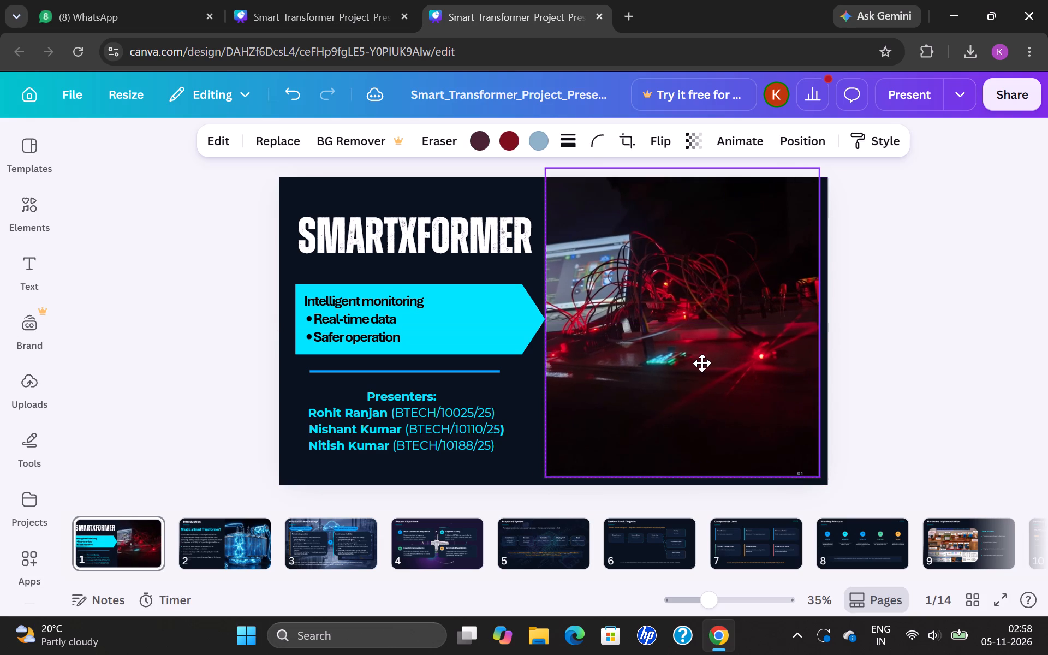
left_click_drag(702, 363, 700, 364)
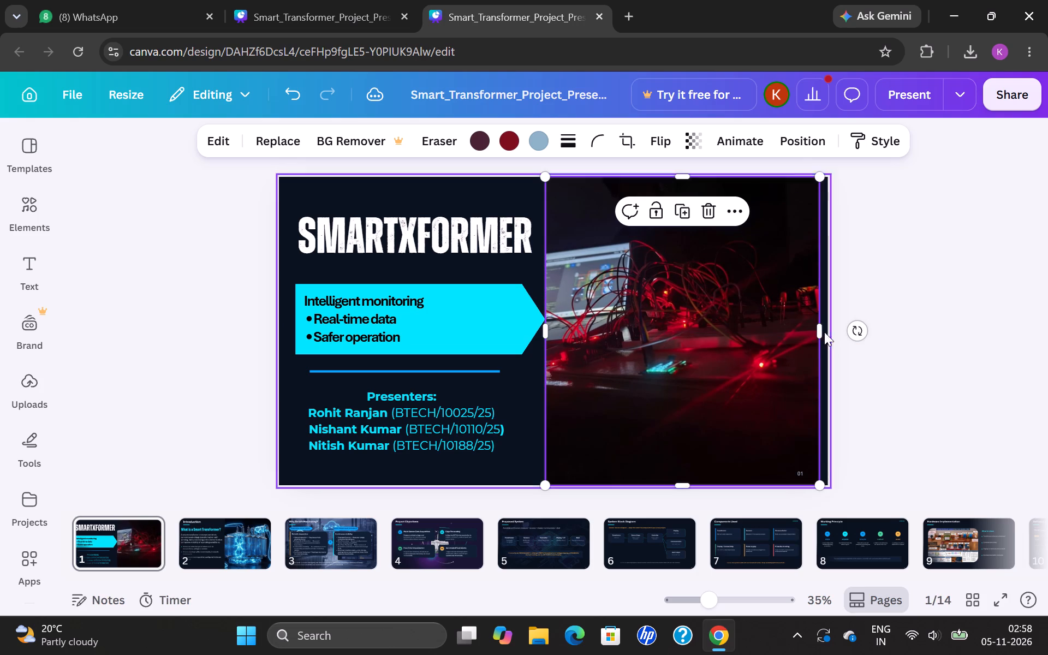
left_click_drag(821, 327, 827, 326)
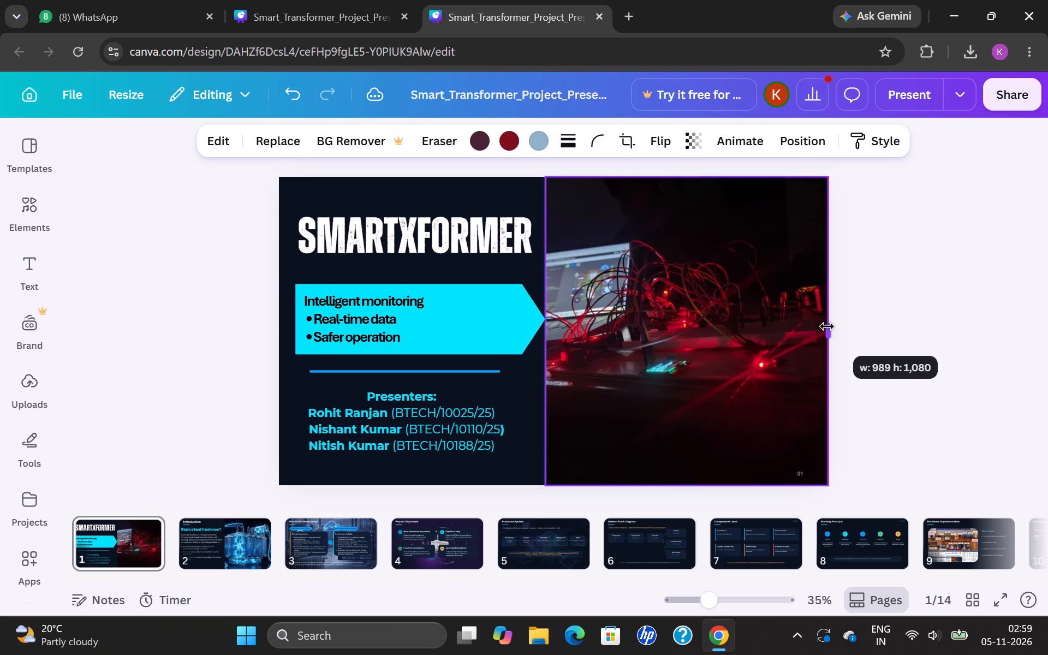
left_click_drag(827, 326, 826, 326)
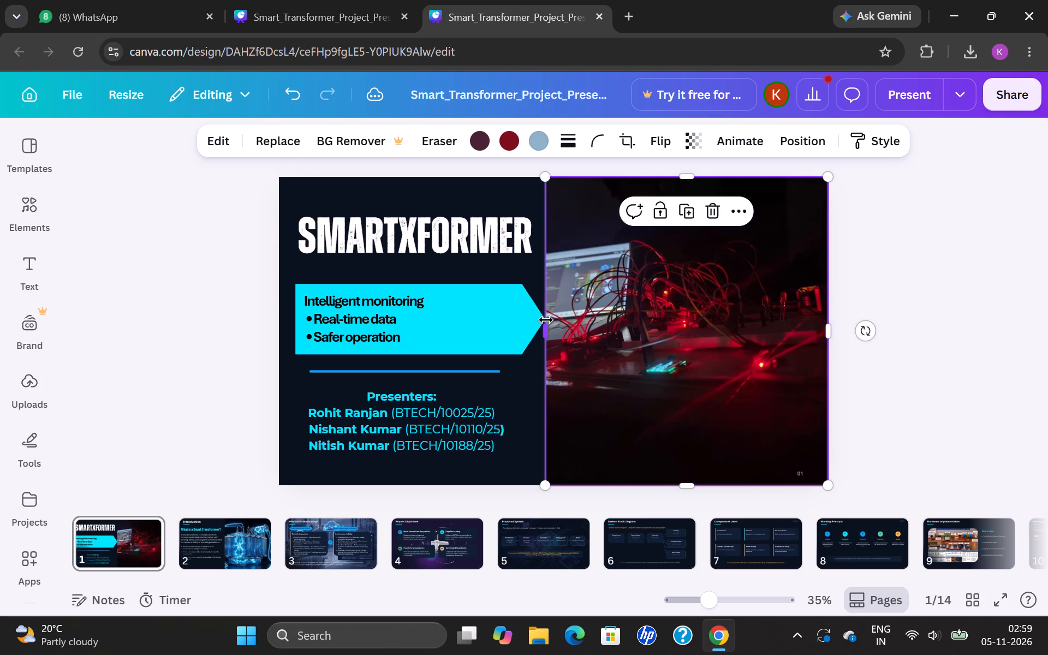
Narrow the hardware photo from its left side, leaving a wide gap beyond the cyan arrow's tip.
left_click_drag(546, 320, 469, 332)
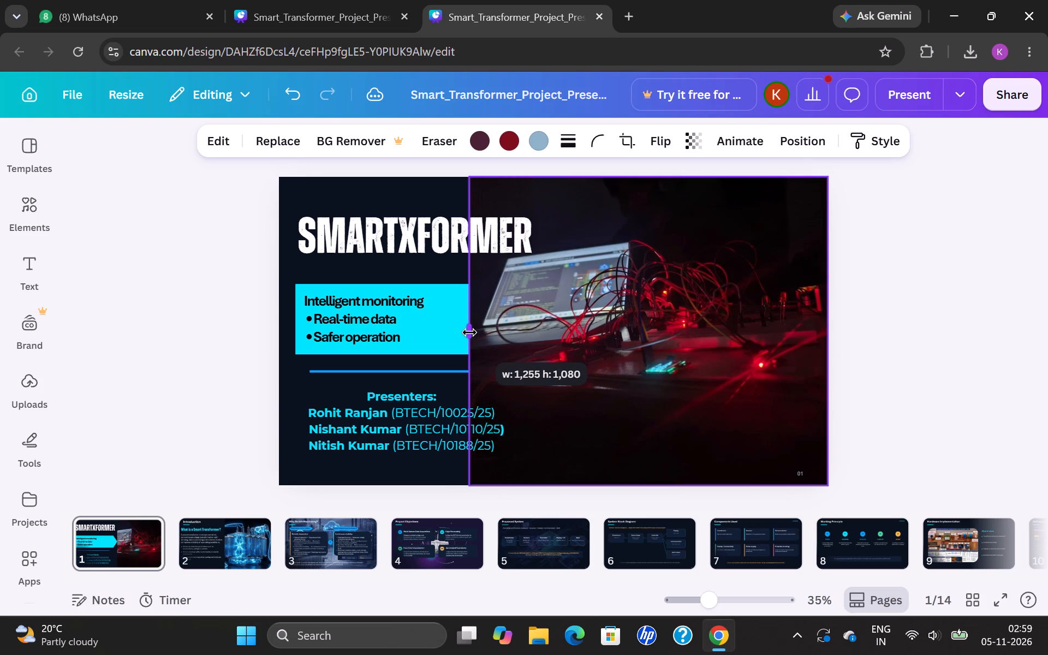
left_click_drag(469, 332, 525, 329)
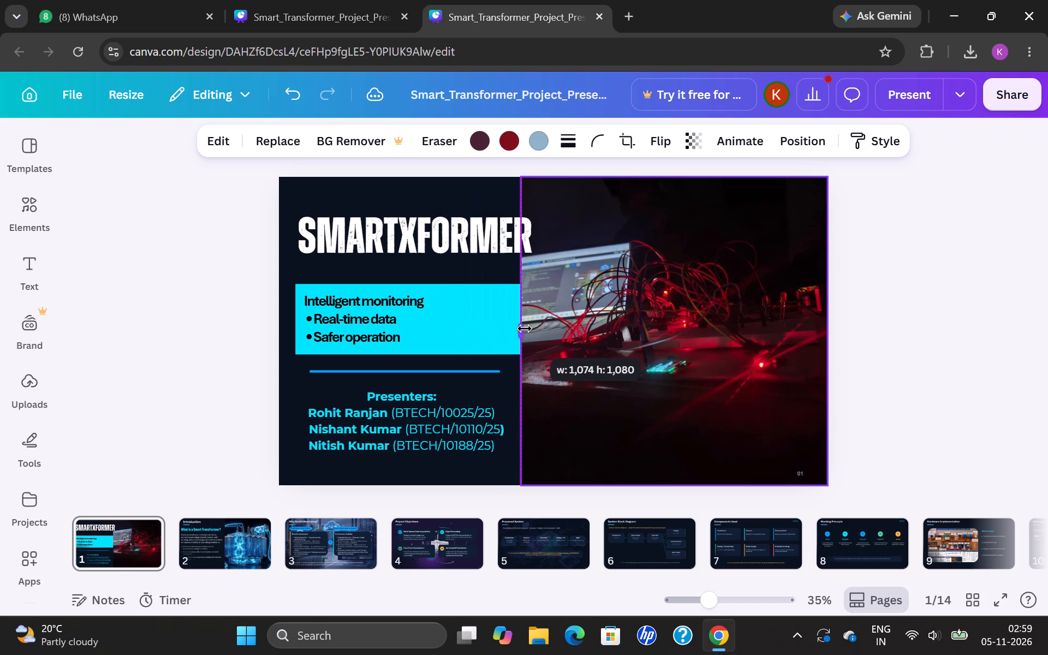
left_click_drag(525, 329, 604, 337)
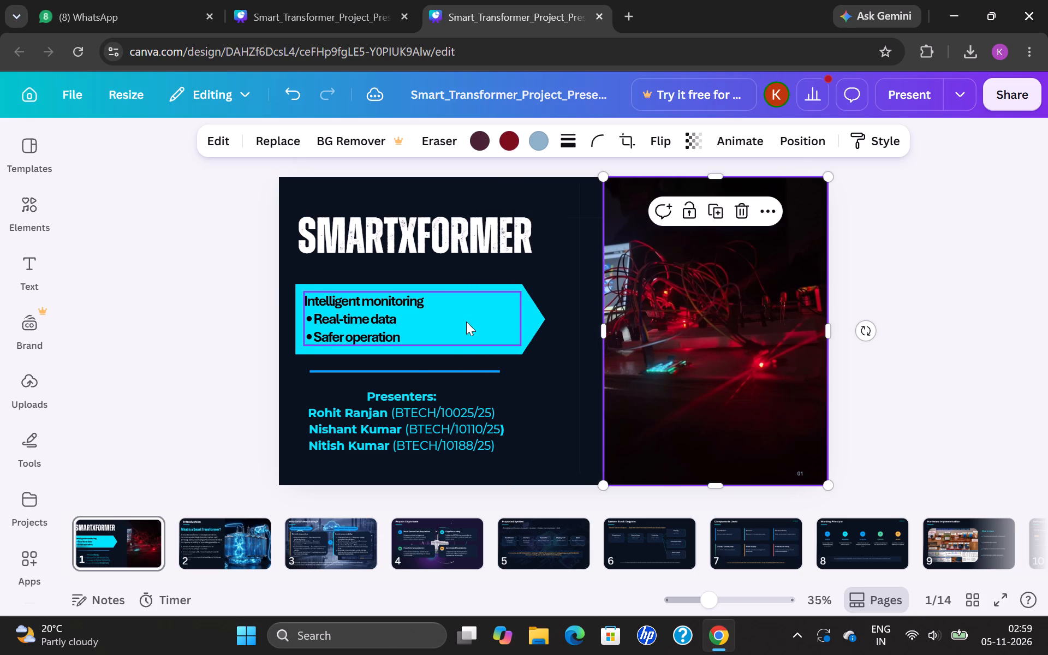
Shorten the cyan arrow shape from its tip so it ends a little past the Intelligent monitoring text.
left_click(466, 321)
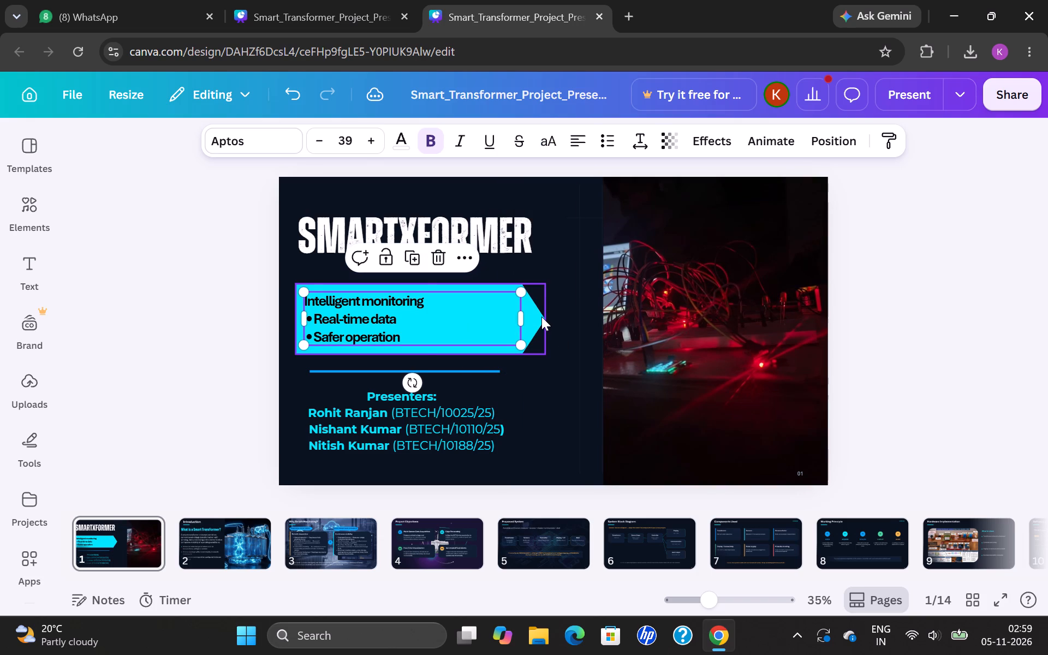
left_click(541, 317)
left_click(541, 317)
left_click_drag(541, 317, 499, 313)
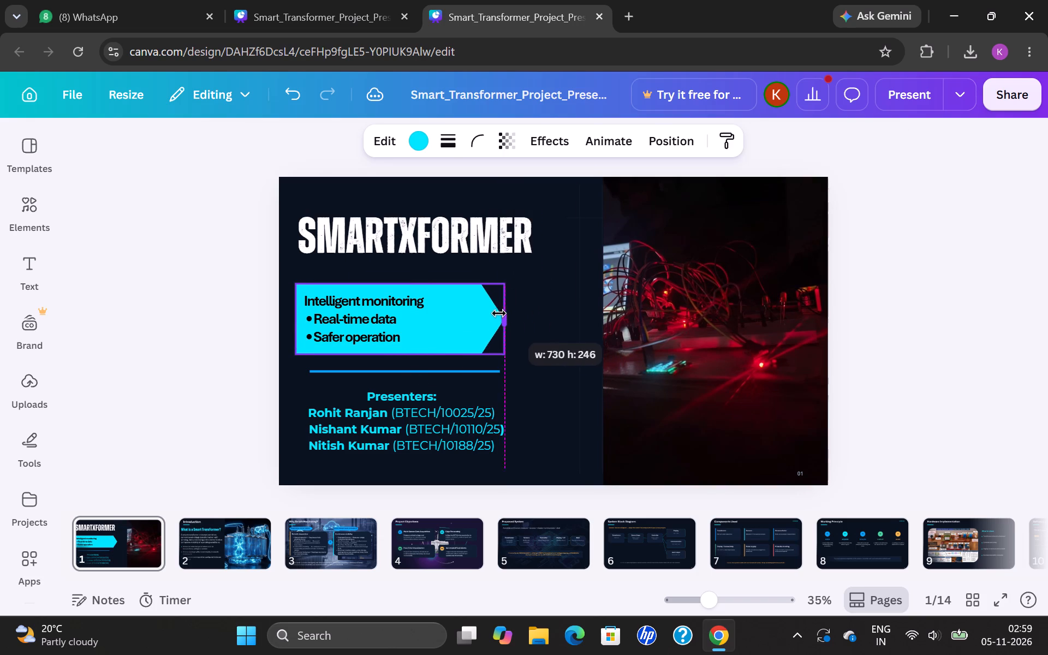
left_click_drag(499, 313, 471, 313)
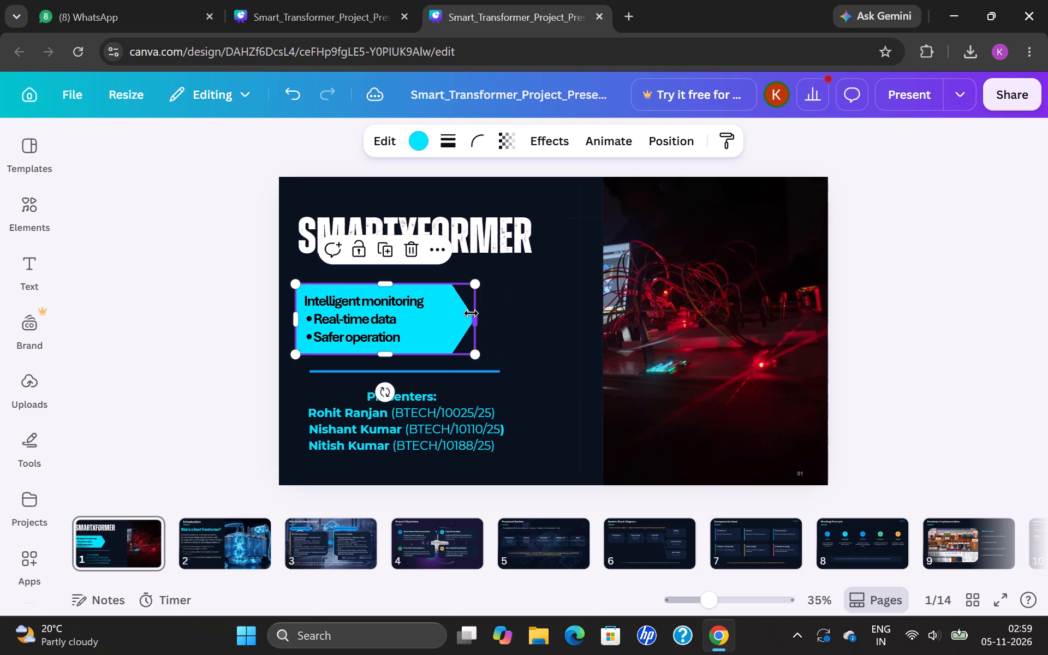
Widen the hardware photo leftward until its left edge meets the end of the SMARTXFORMER title's text box.
left_click(629, 323)
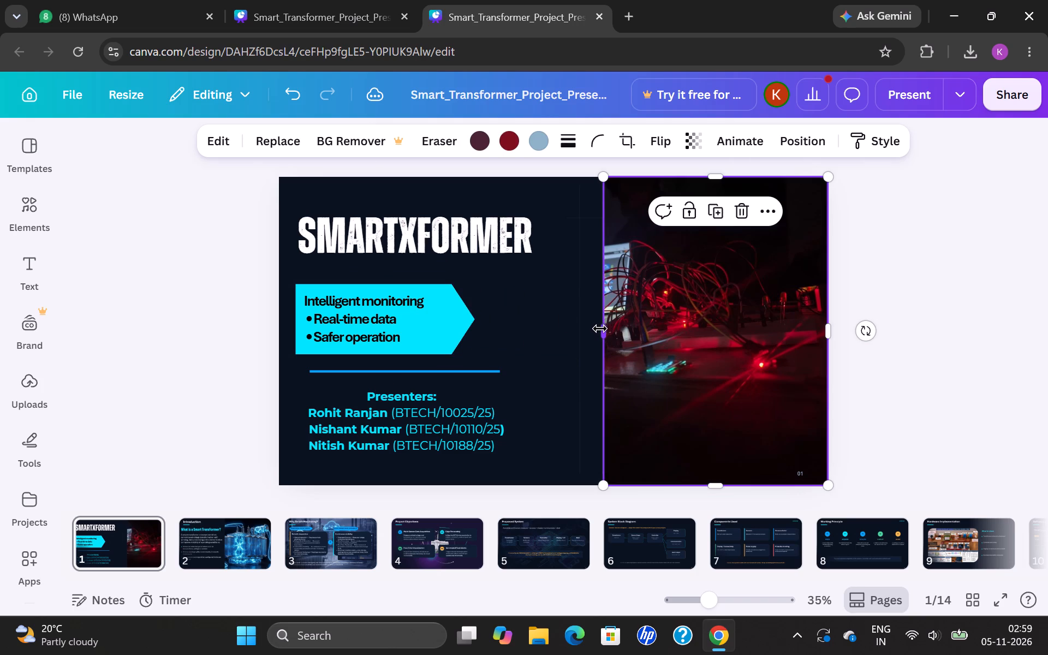
left_click_drag(601, 330, 545, 337)
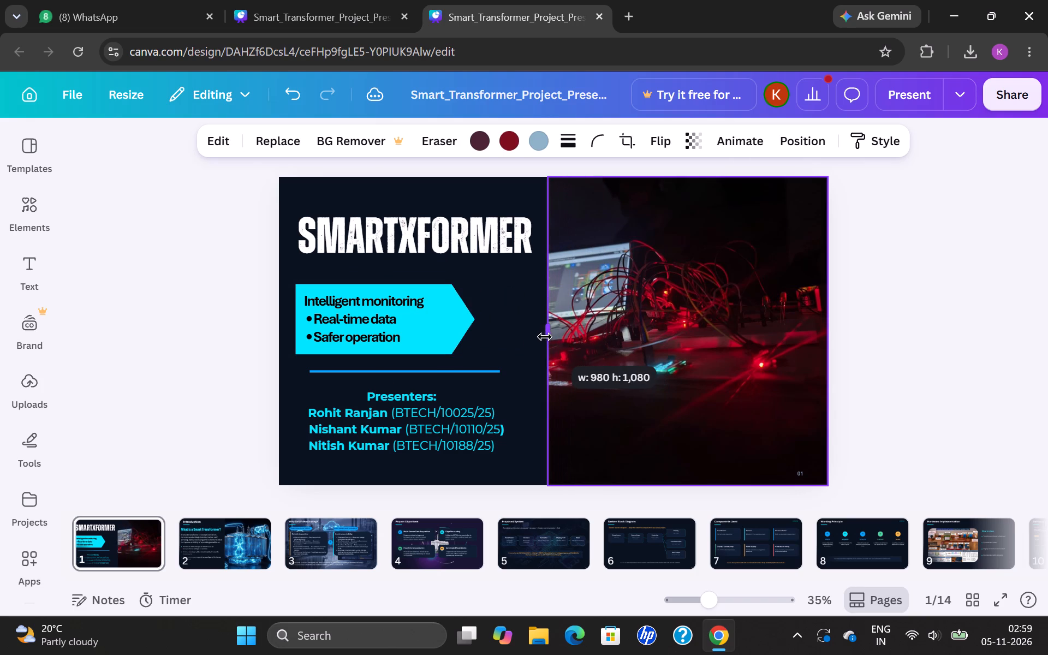
left_click_drag(545, 337, 537, 338)
Adjust the SMARTXFORMER text box's width so it extends slightly over the photo with the title on one line.
left_click(500, 229)
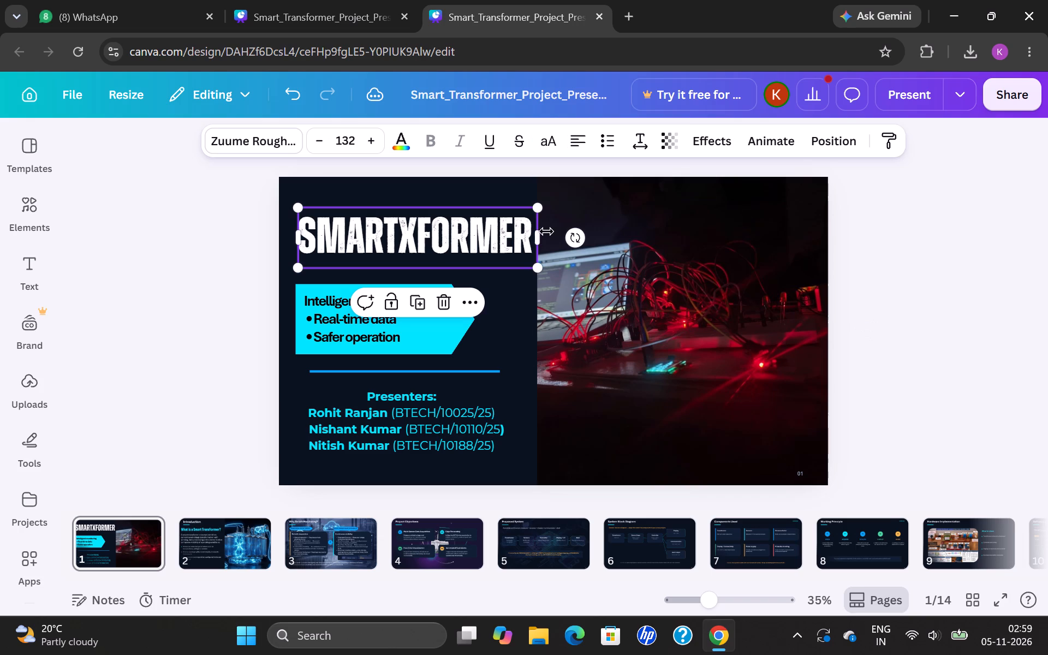
left_click_drag(538, 233, 509, 225)
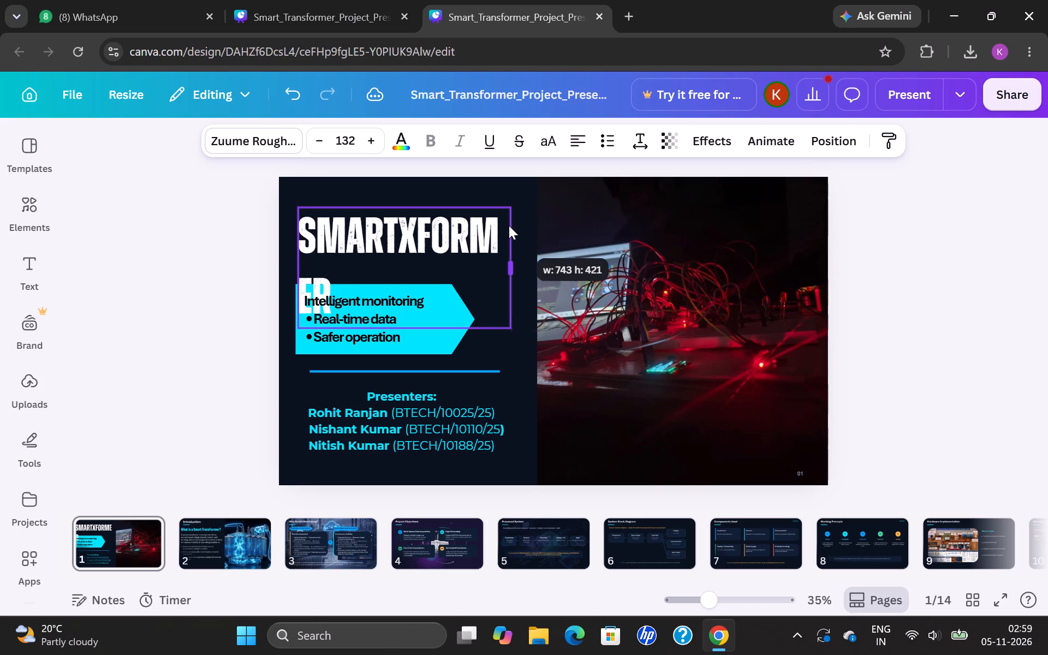
left_click_drag(509, 225, 513, 221)
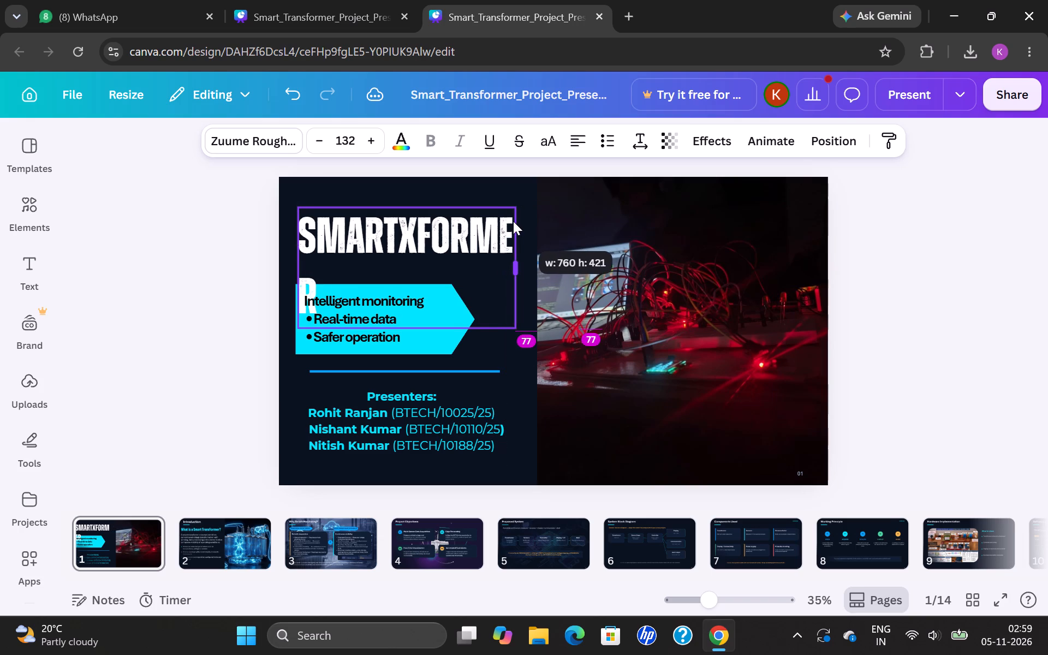
left_click_drag(513, 221, 530, 217)
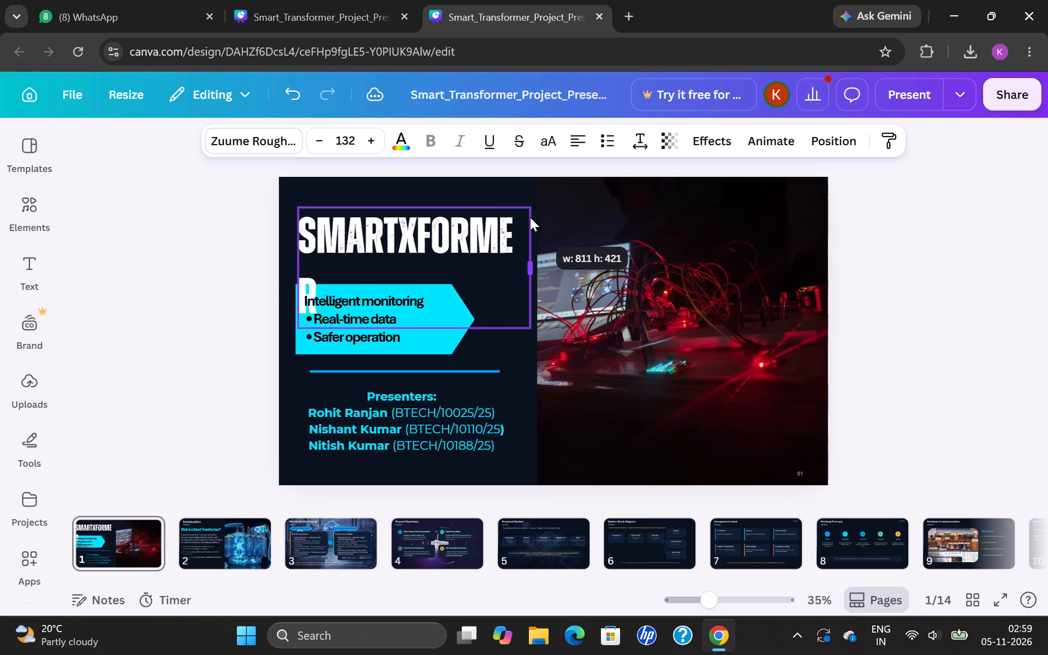
left_click_drag(530, 217, 541, 216)
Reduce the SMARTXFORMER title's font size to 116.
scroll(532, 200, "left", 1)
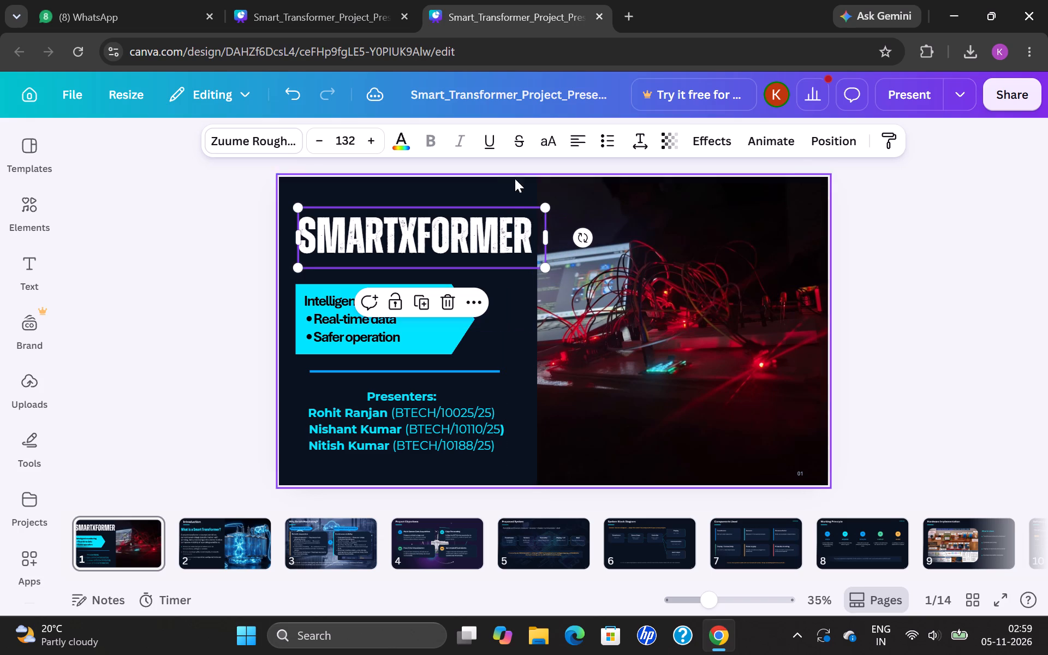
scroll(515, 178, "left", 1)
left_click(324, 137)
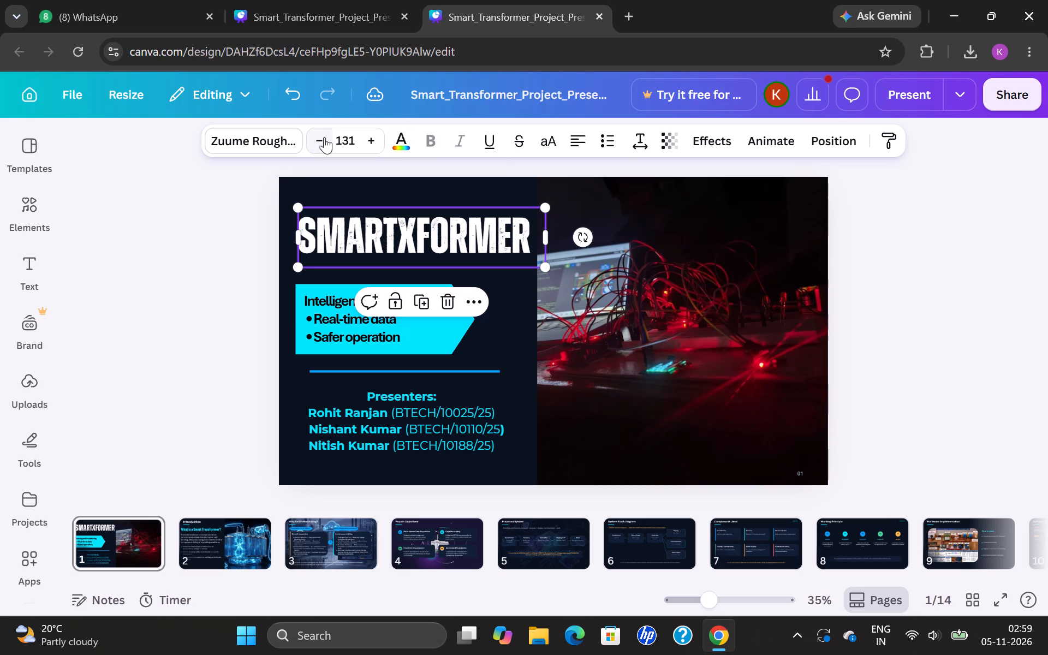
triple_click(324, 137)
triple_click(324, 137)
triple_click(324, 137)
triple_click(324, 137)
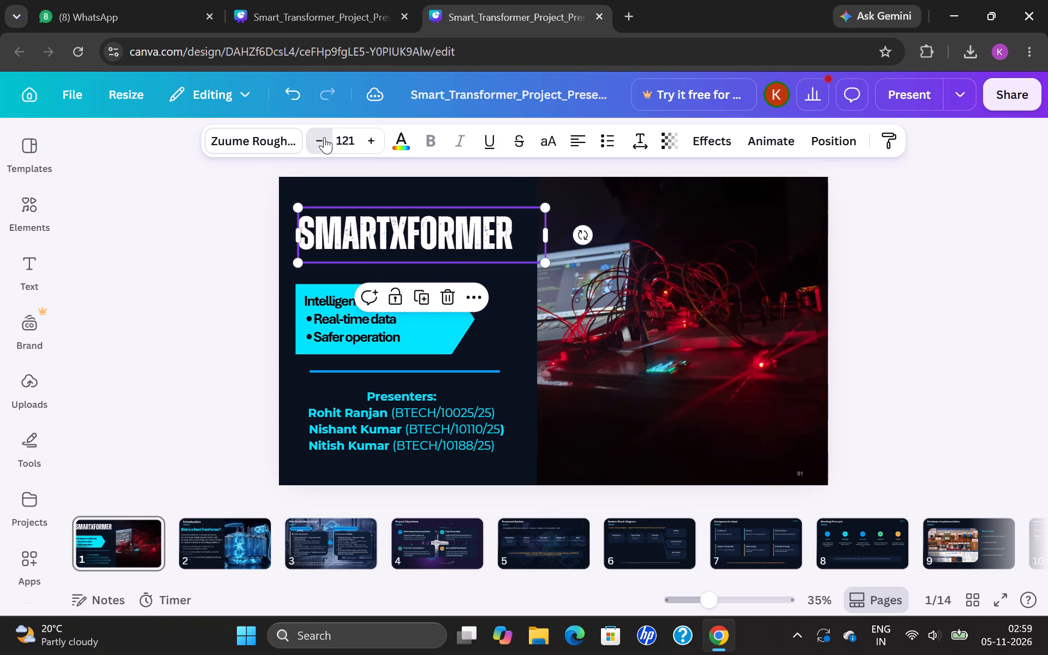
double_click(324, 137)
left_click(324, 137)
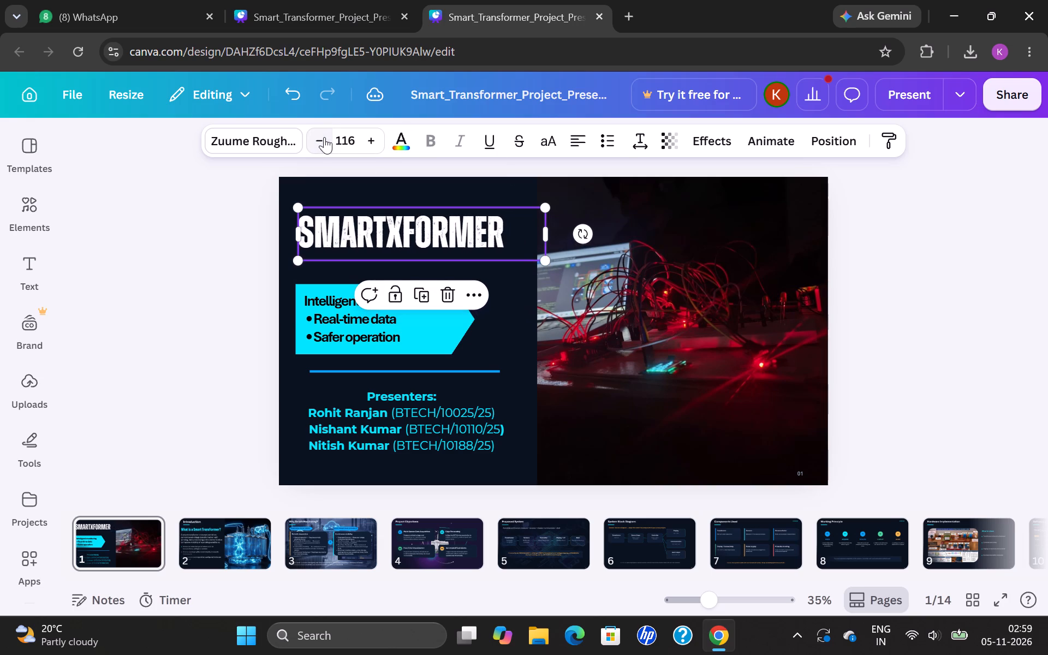
Narrow the hardware photo from its left side to about 940 wide, keeping its full slide height of 1,080.
scroll(417, 153, "right", 3)
left_click(585, 290)
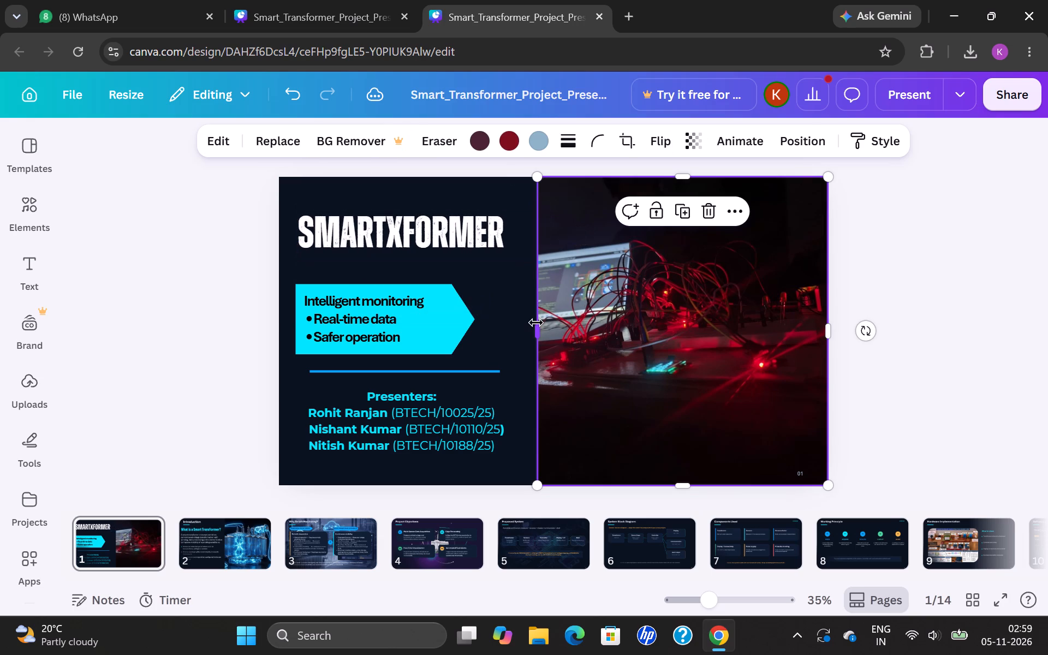
left_click_drag(536, 323, 505, 327)
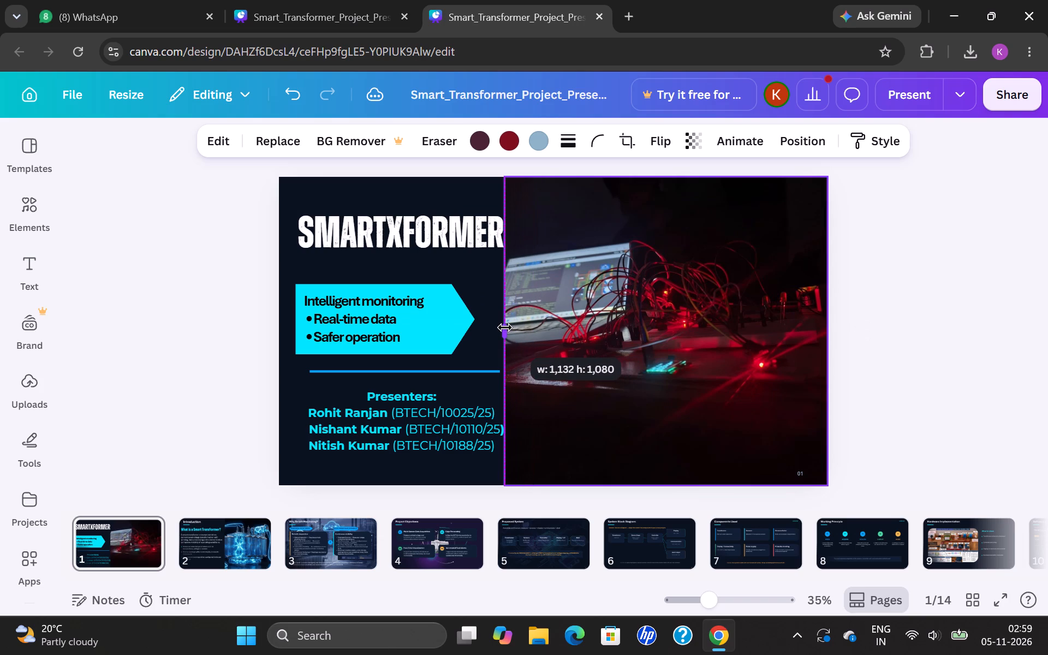
left_click_drag(505, 327, 512, 327)
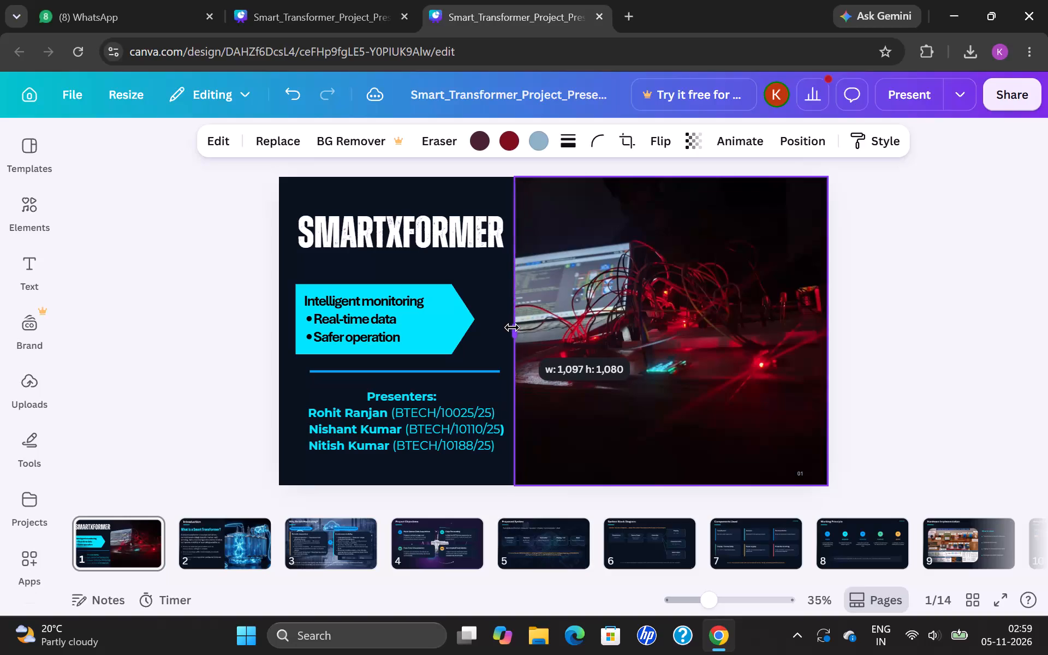
left_click_drag(512, 327, 540, 326)
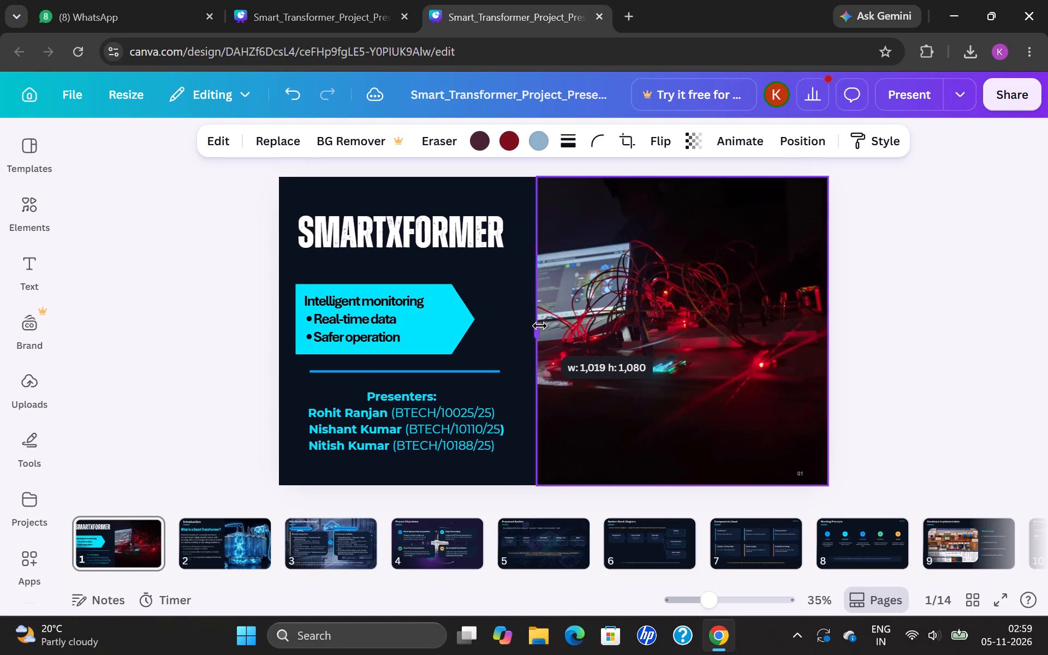
left_click_drag(540, 326, 558, 323)
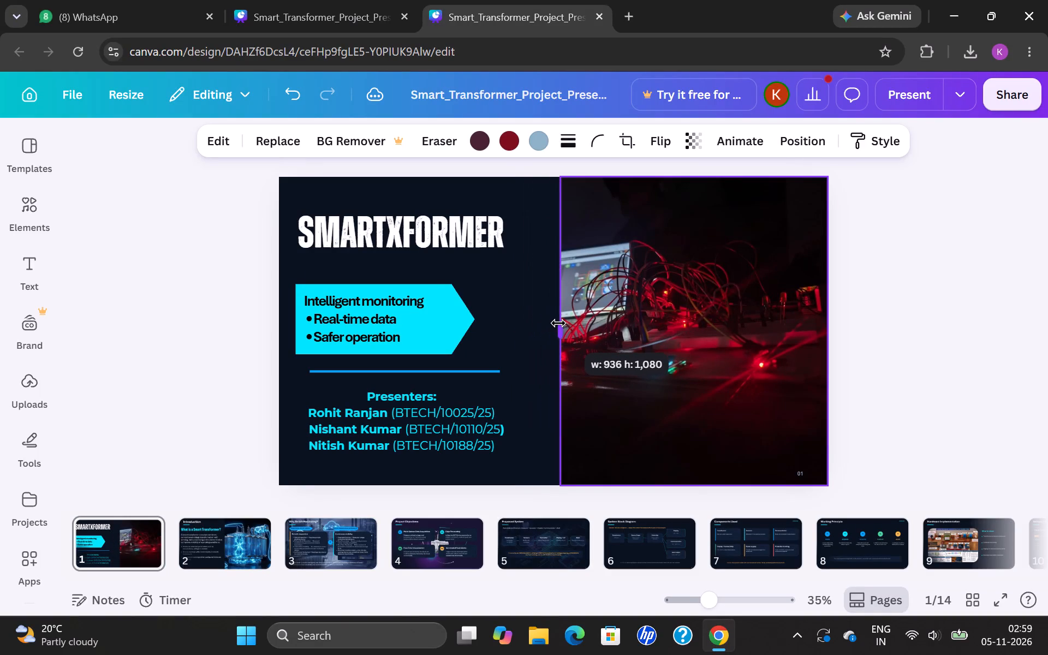
left_click_drag(558, 323, 557, 324)
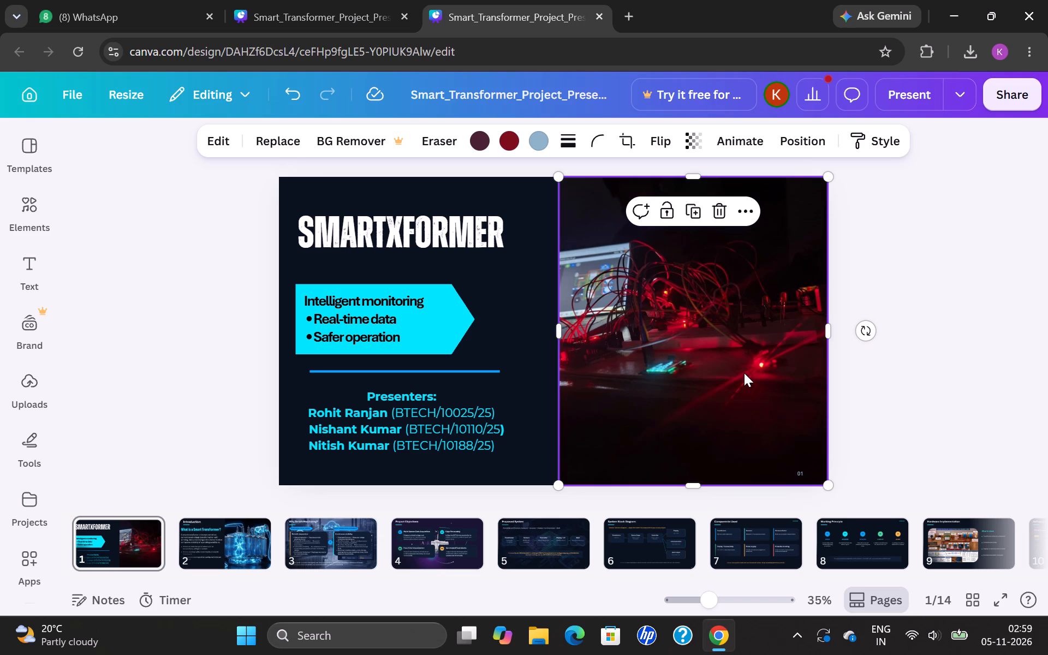
Increase the SMARTXFORMER title's font size to 132 and deselect it.
left_click(440, 235)
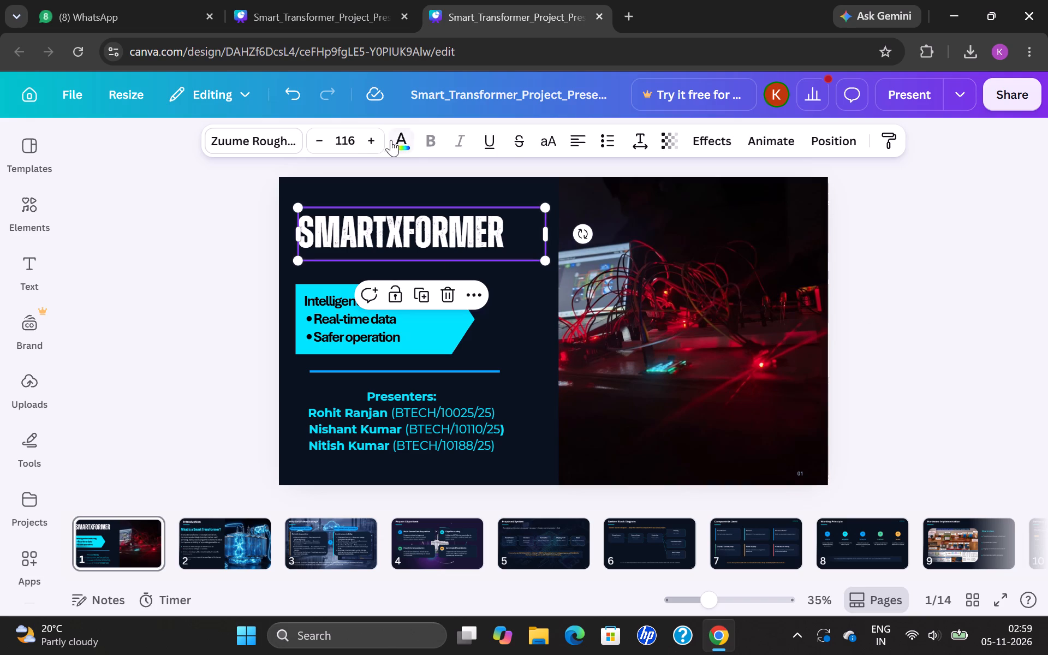
triple_click(369, 140)
triple_click(369, 140)
triple_click(369, 140)
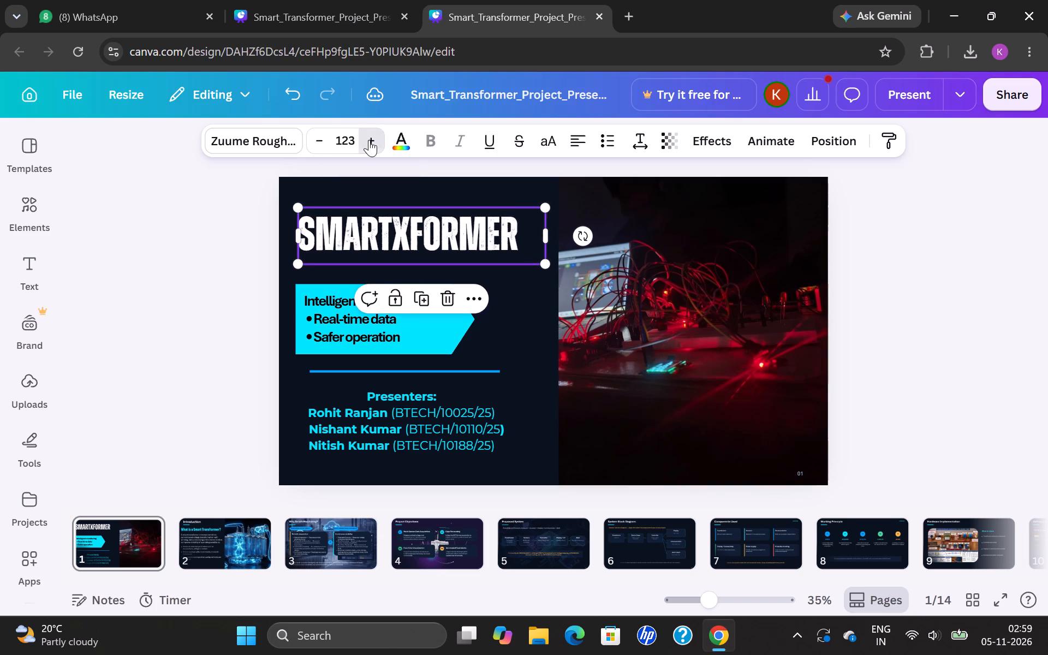
triple_click(369, 140)
triple_click(369, 140)
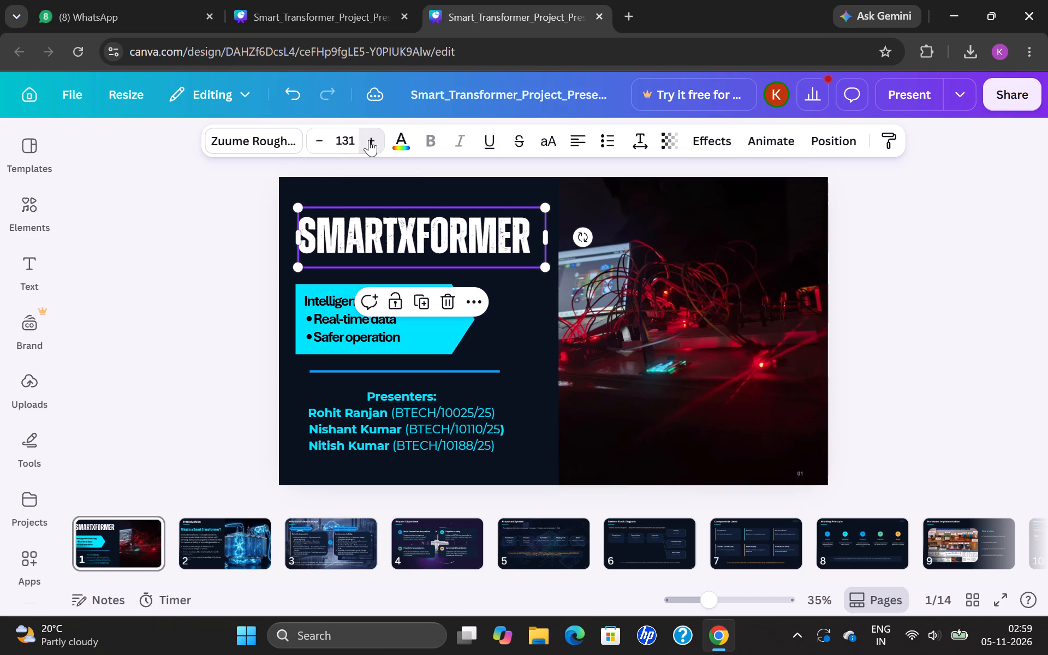
left_click(369, 140)
left_click(261, 256)
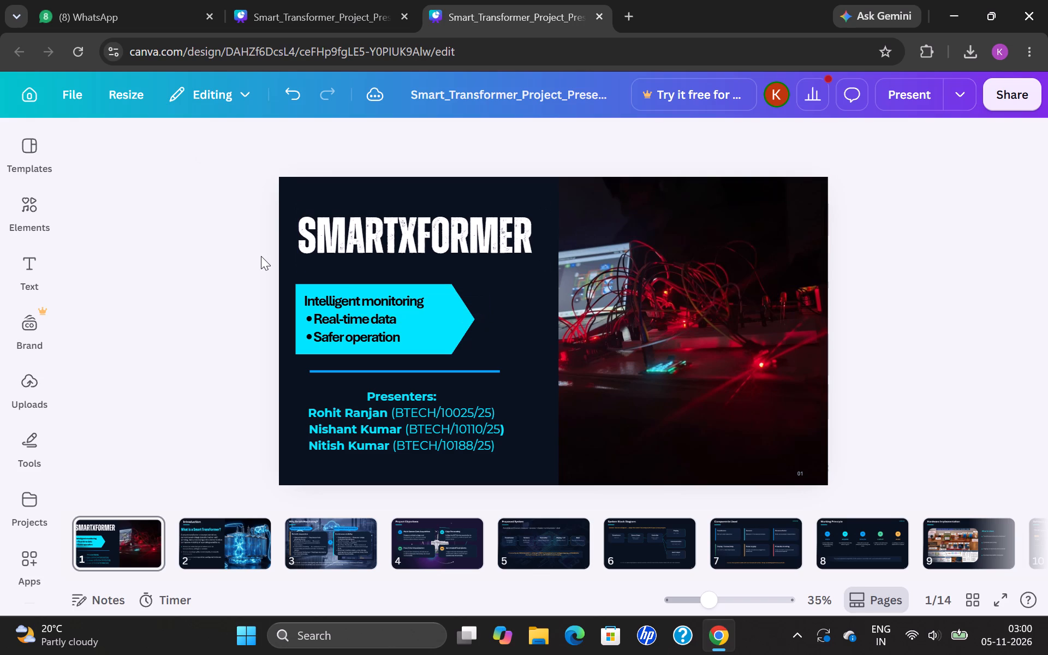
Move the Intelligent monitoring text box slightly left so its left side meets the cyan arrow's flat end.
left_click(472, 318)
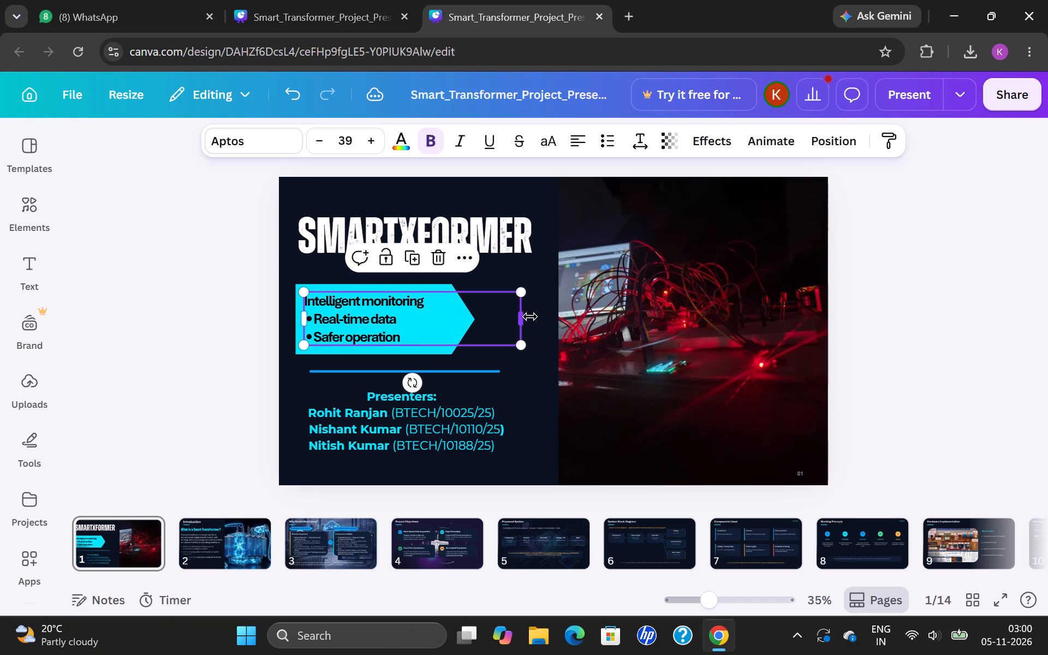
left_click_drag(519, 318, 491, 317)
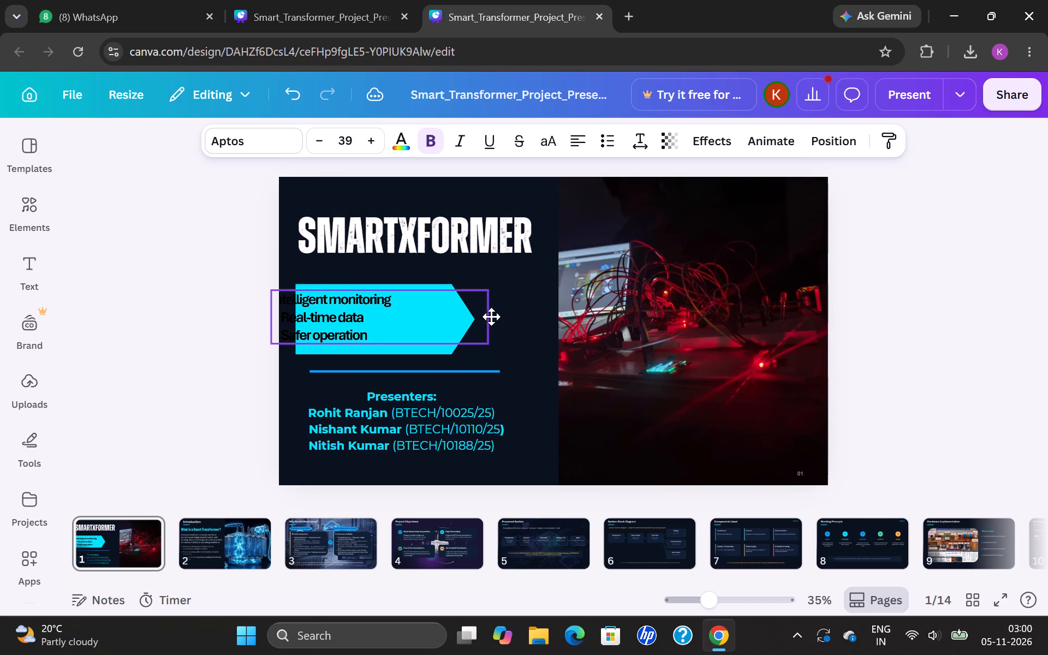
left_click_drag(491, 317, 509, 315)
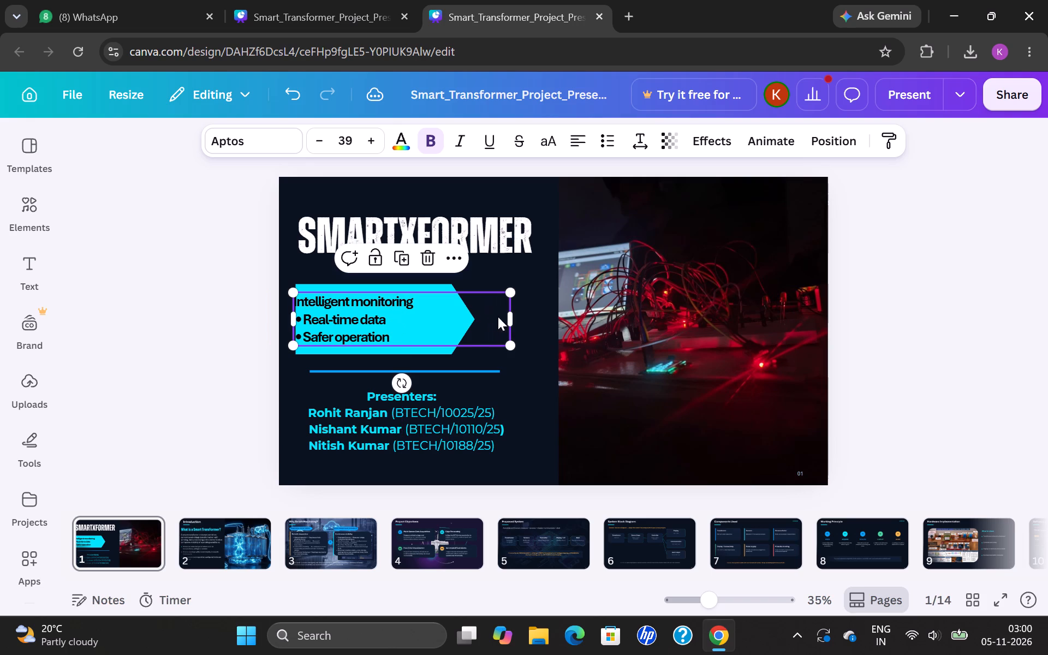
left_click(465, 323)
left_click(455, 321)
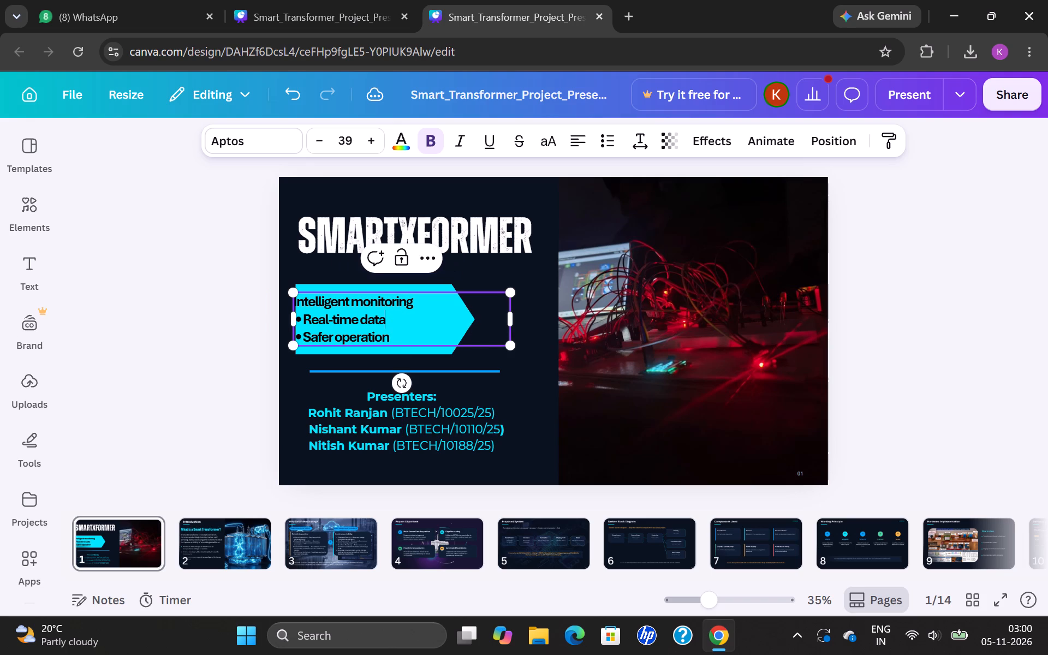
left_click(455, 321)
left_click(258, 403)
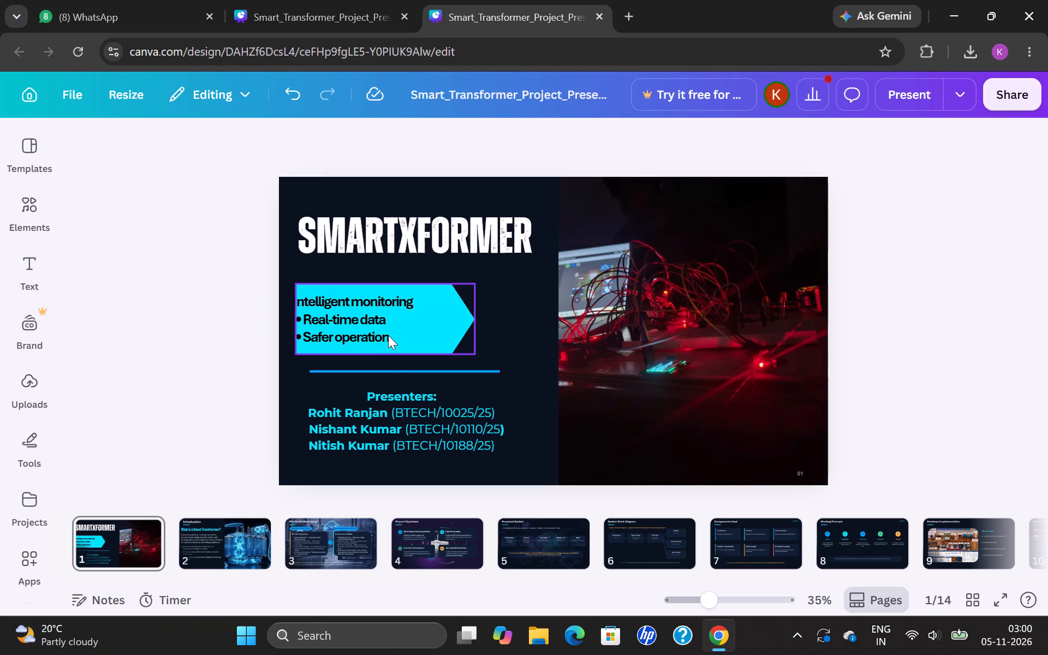
Lengthen the cyan arrow from its tip until it ends slightly beyond the blue divider line below it.
left_click(388, 335)
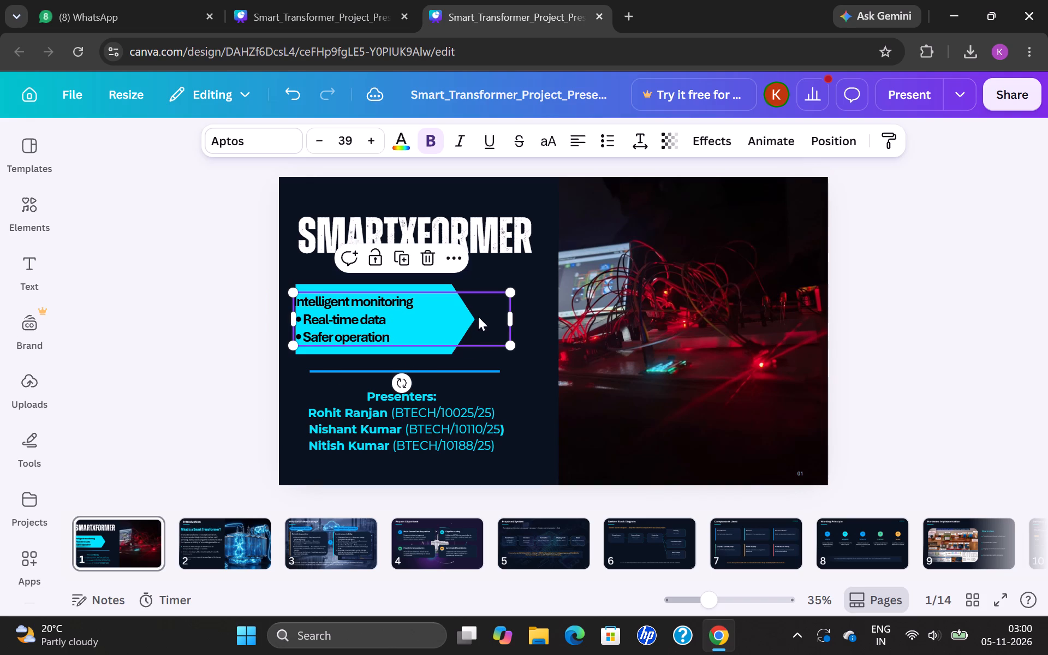
left_click(464, 315)
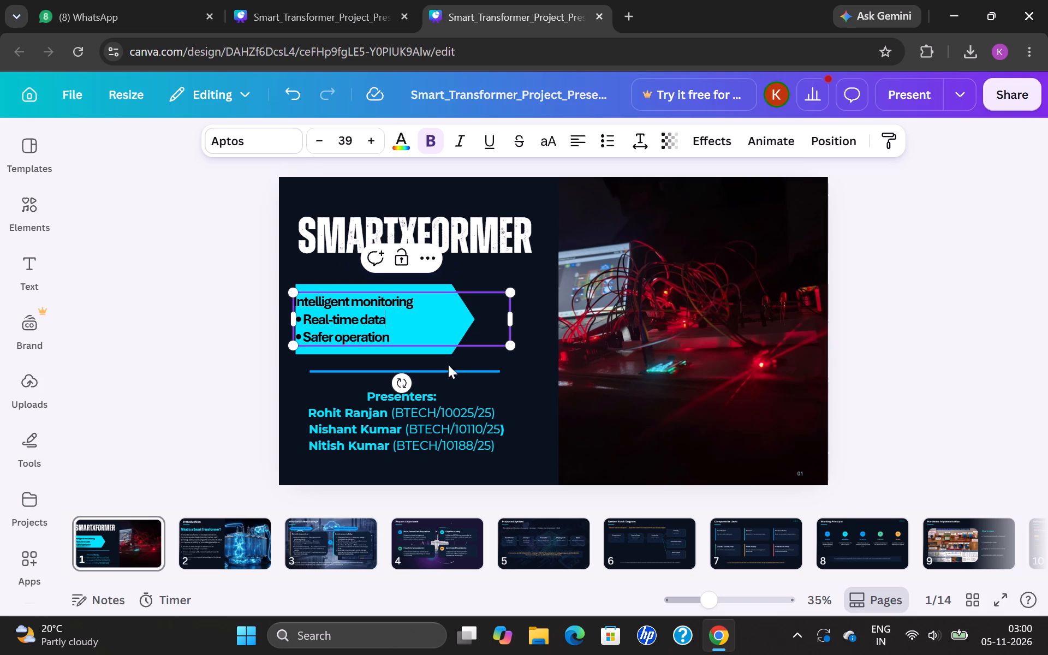
left_click(428, 352)
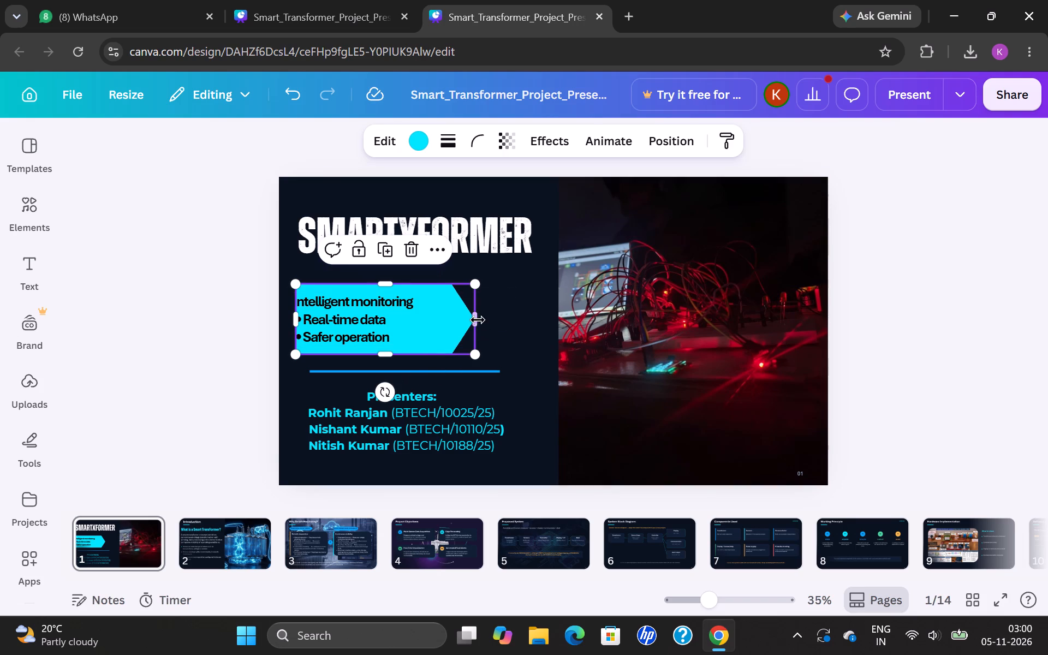
left_click_drag(475, 319, 515, 320)
left_click(291, 308)
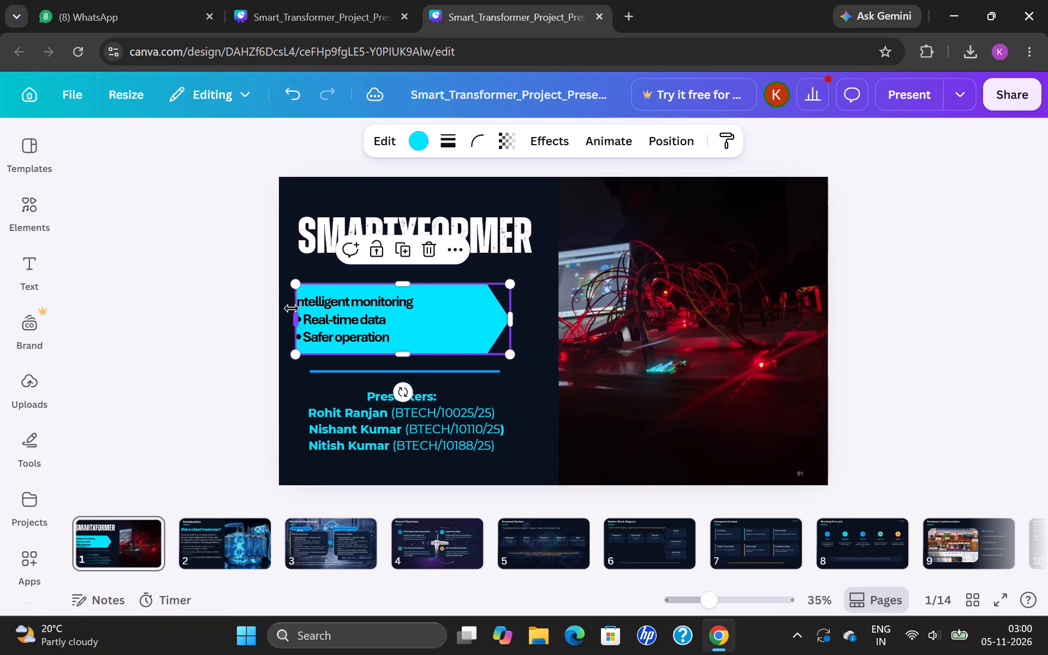
Move the Intelligent monitoring text box slightly right so all three lines start just inside the cyan arrow, vertically centred.
left_click(349, 320)
left_click_drag(349, 320, 373, 323)
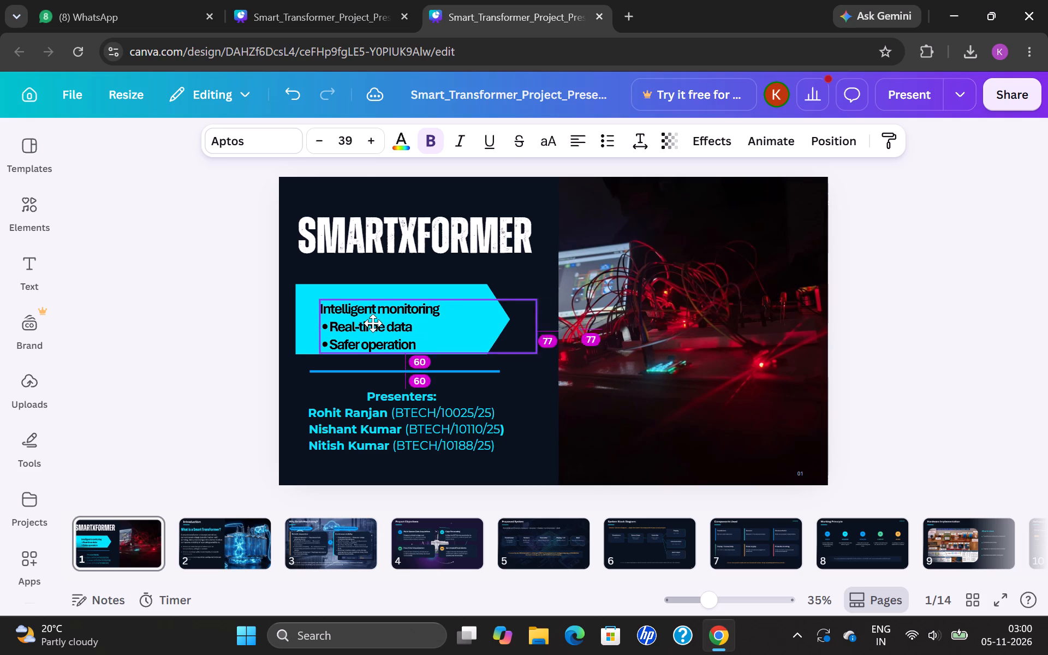
left_click_drag(373, 323, 358, 315)
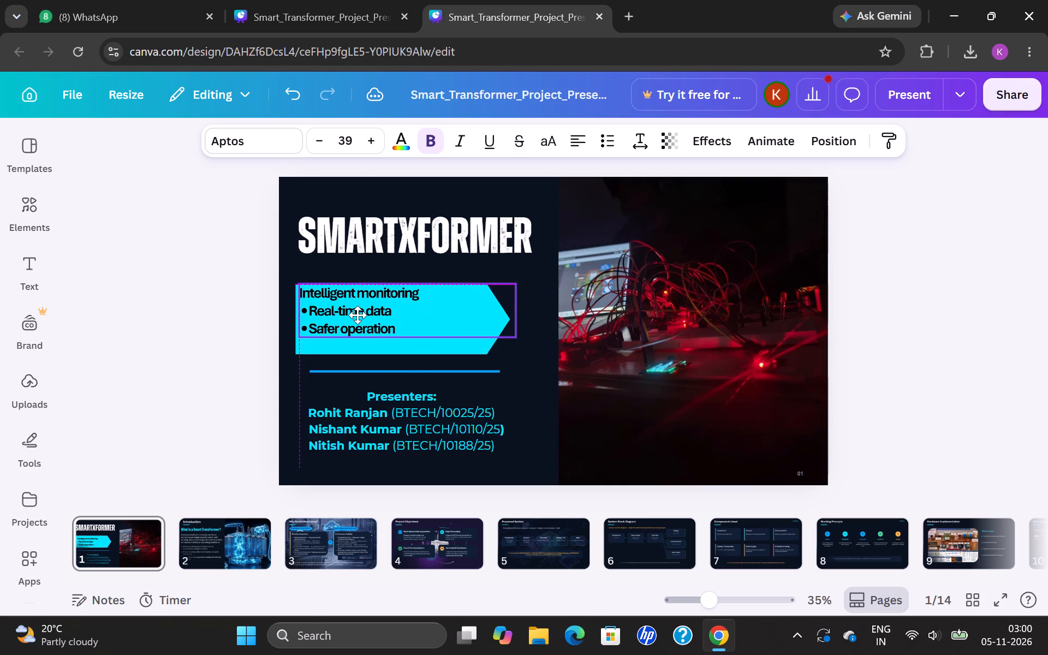
left_click_drag(358, 315, 360, 317)
Indent the Intelligent monitoring line with three leading spaces to line it up with the bullets below.
left_click(307, 302)
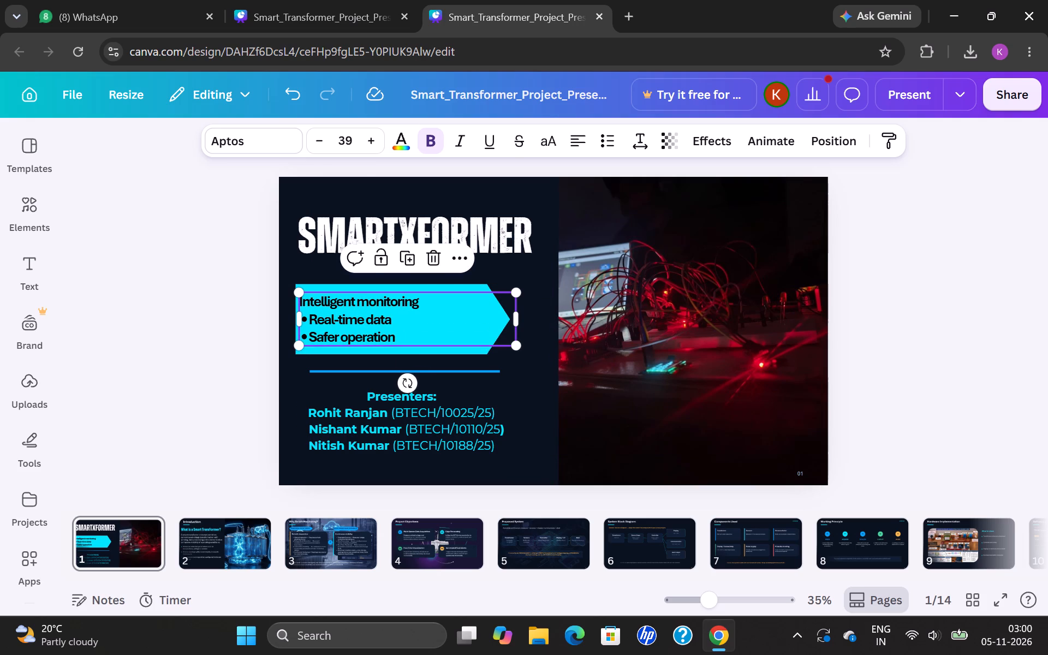
left_click(300, 302)
key("space")
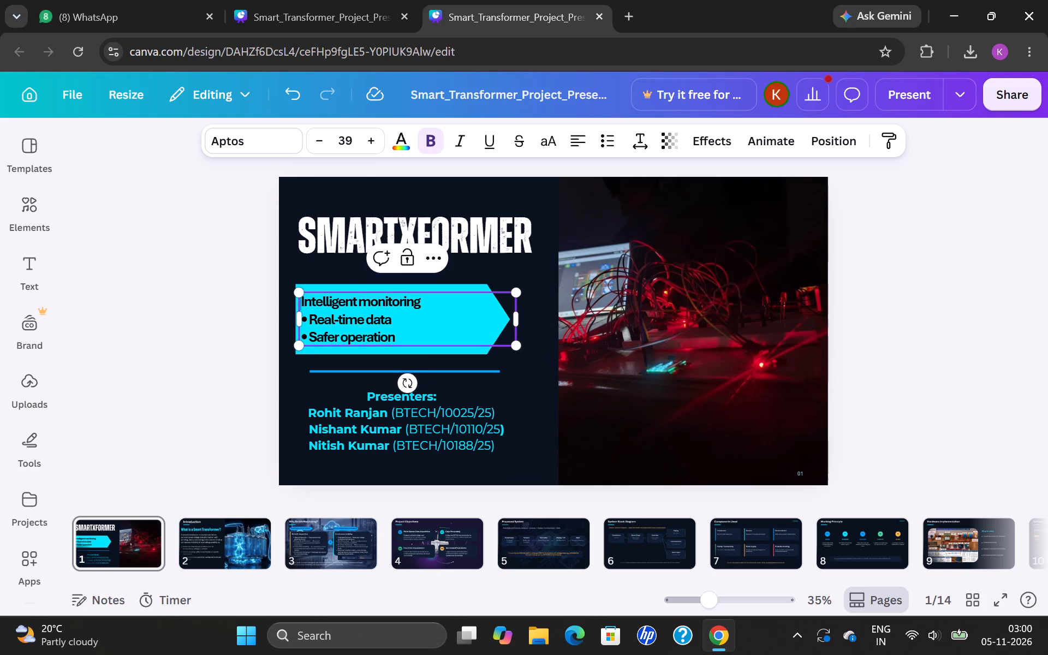
key("space")
key("space")
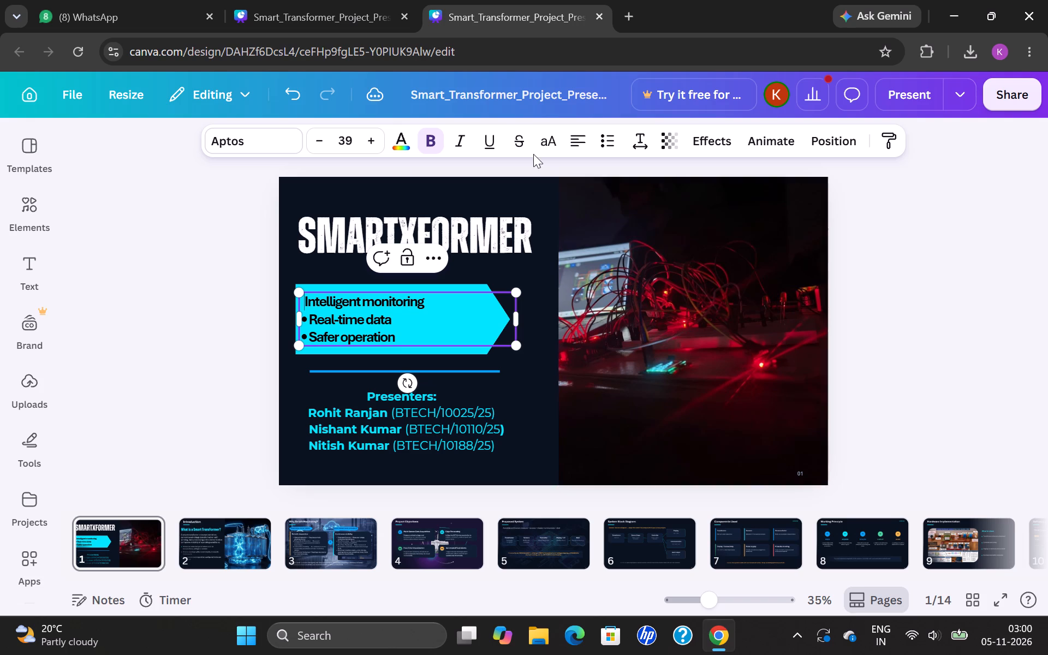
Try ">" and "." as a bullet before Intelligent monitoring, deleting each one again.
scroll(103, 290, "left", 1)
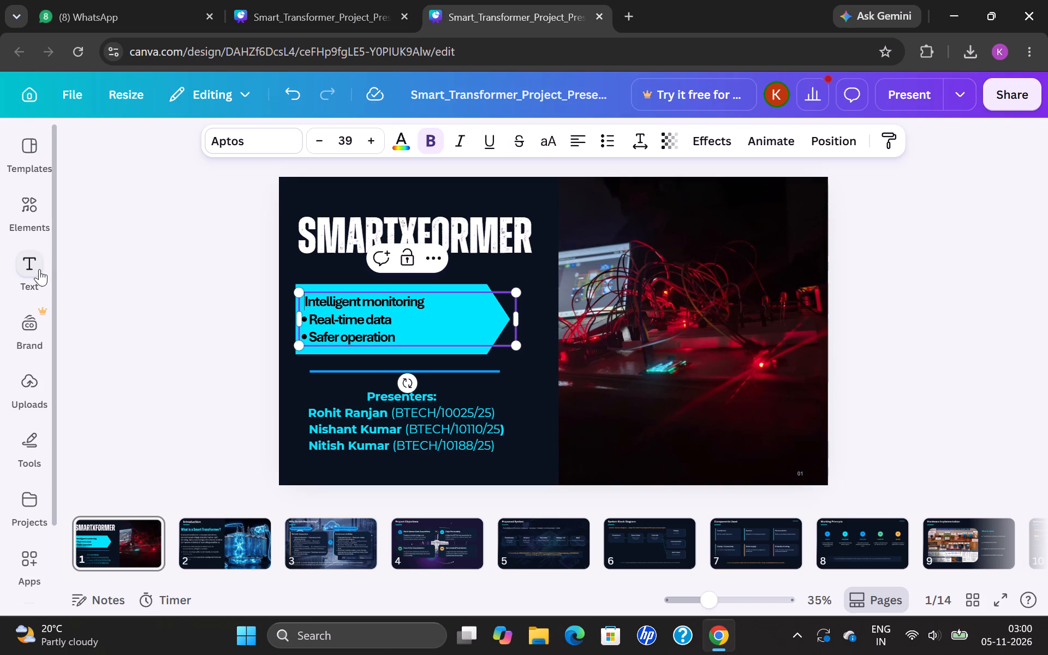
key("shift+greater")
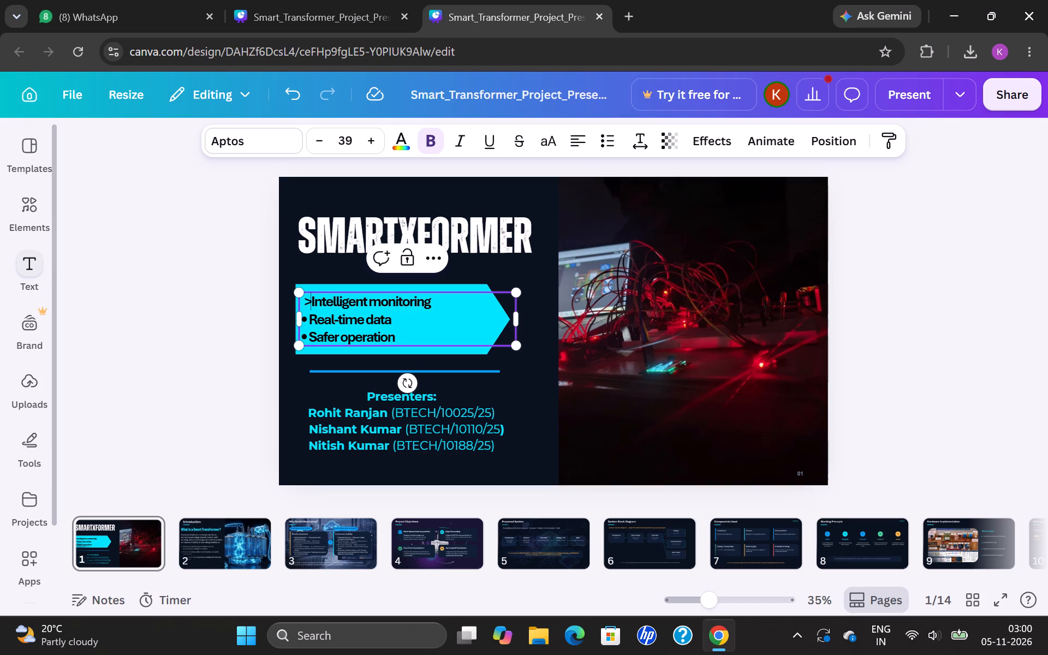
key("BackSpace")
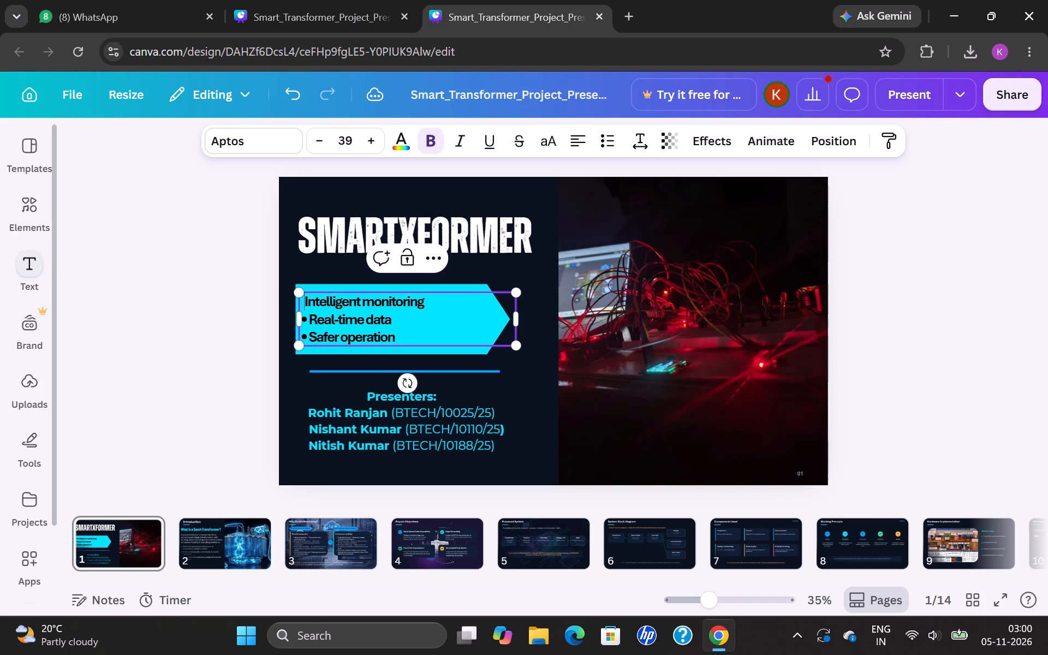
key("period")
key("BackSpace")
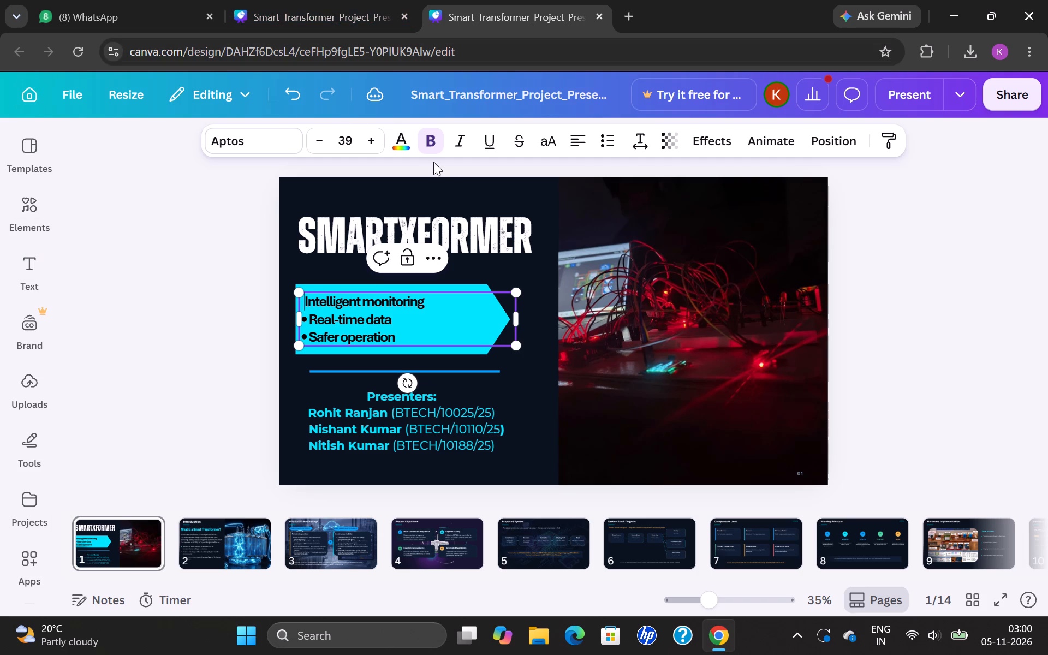
Turn off bold for the Intelligent monitoring text.
left_click(426, 132)
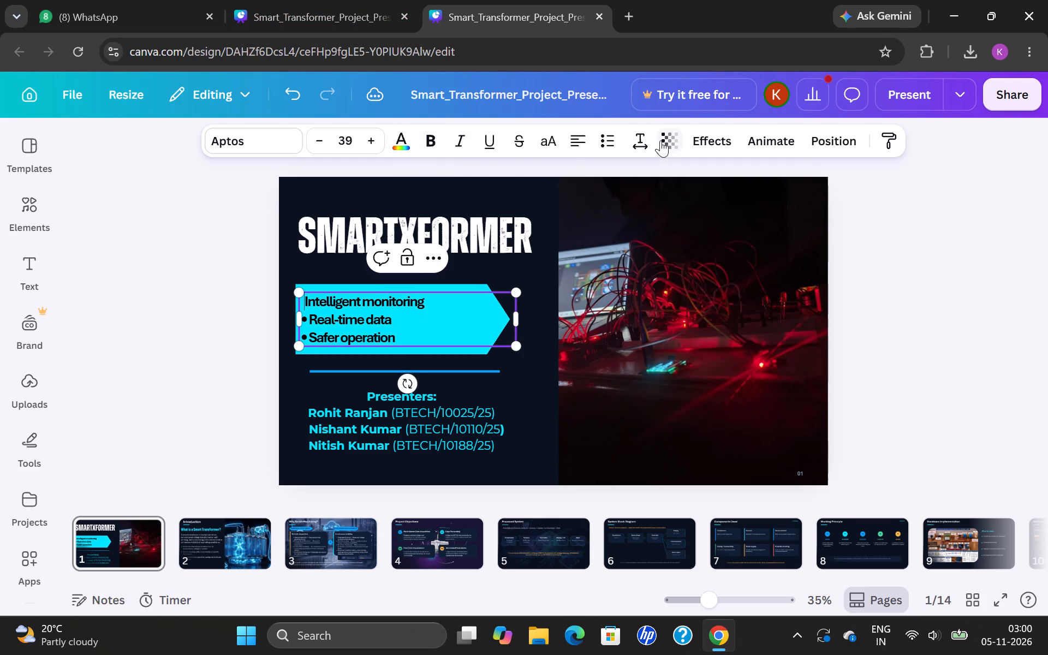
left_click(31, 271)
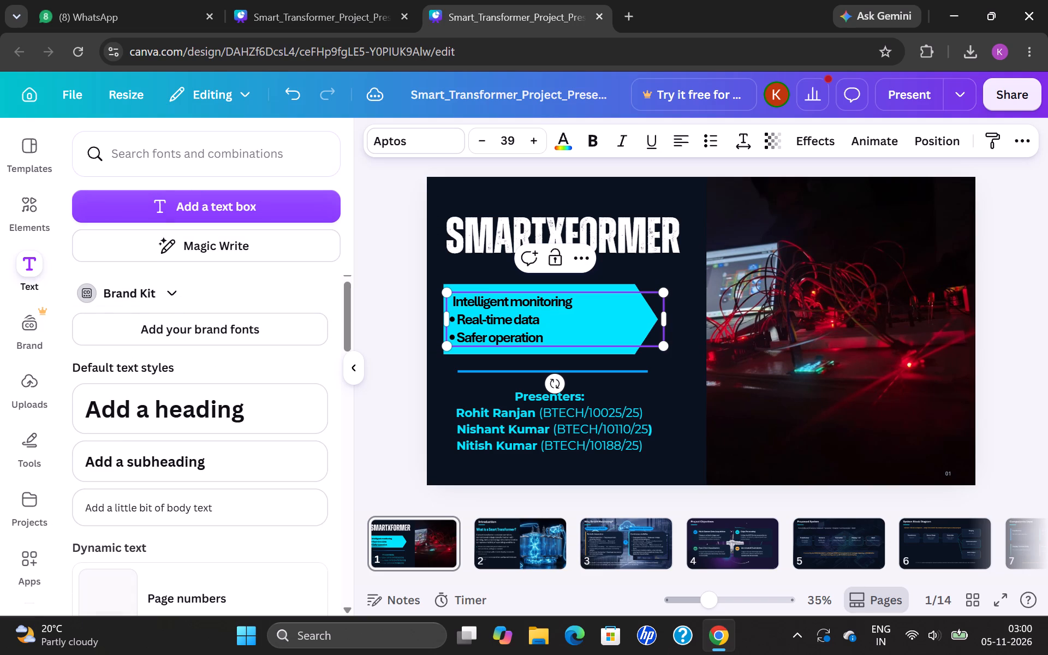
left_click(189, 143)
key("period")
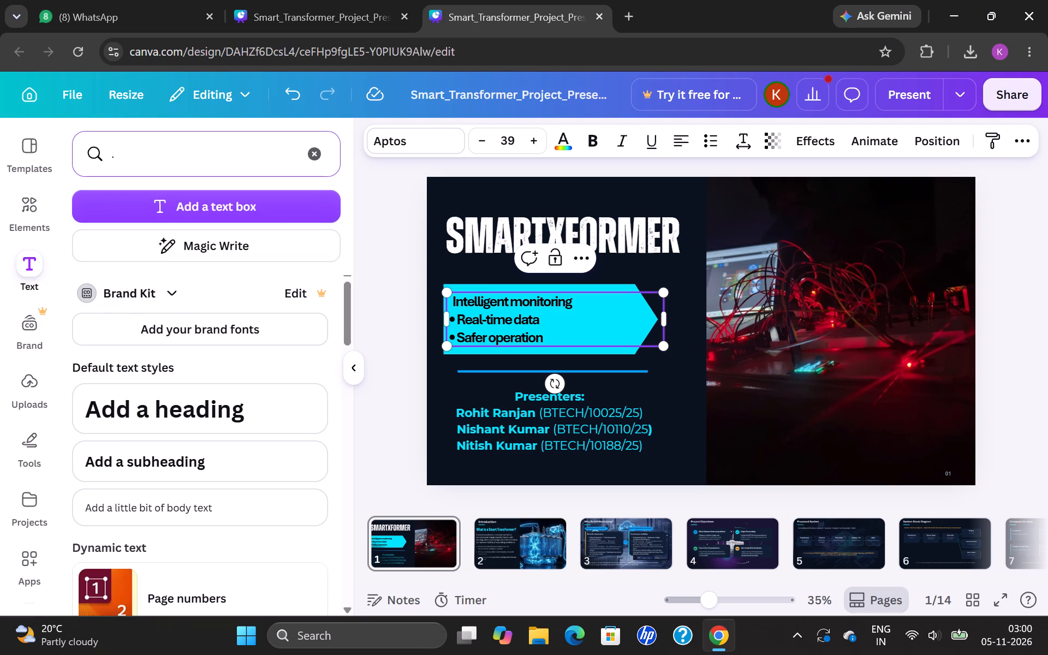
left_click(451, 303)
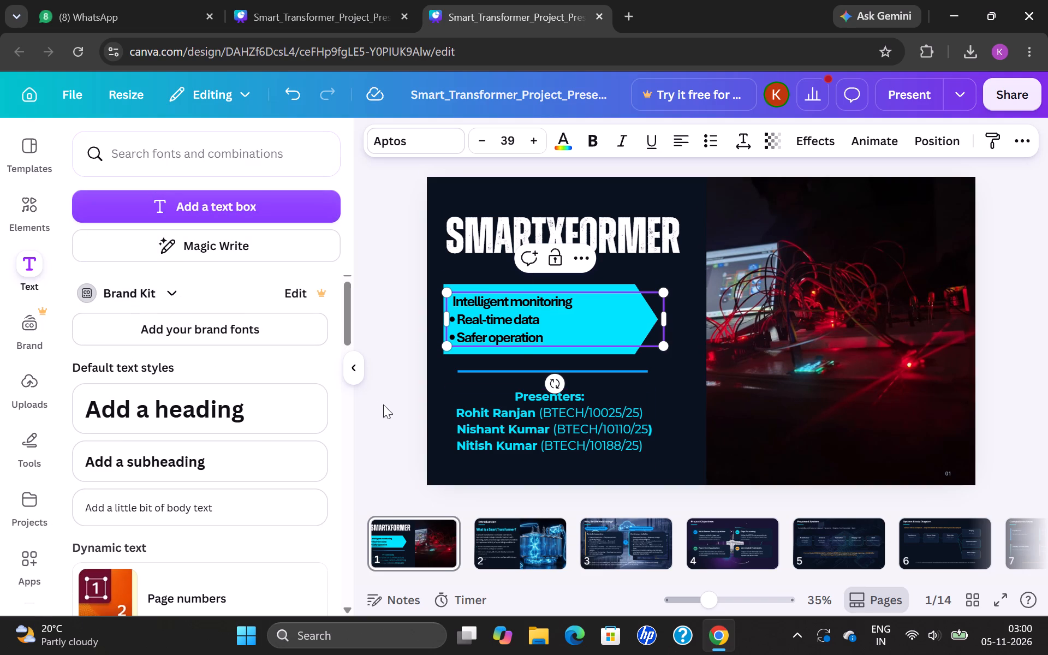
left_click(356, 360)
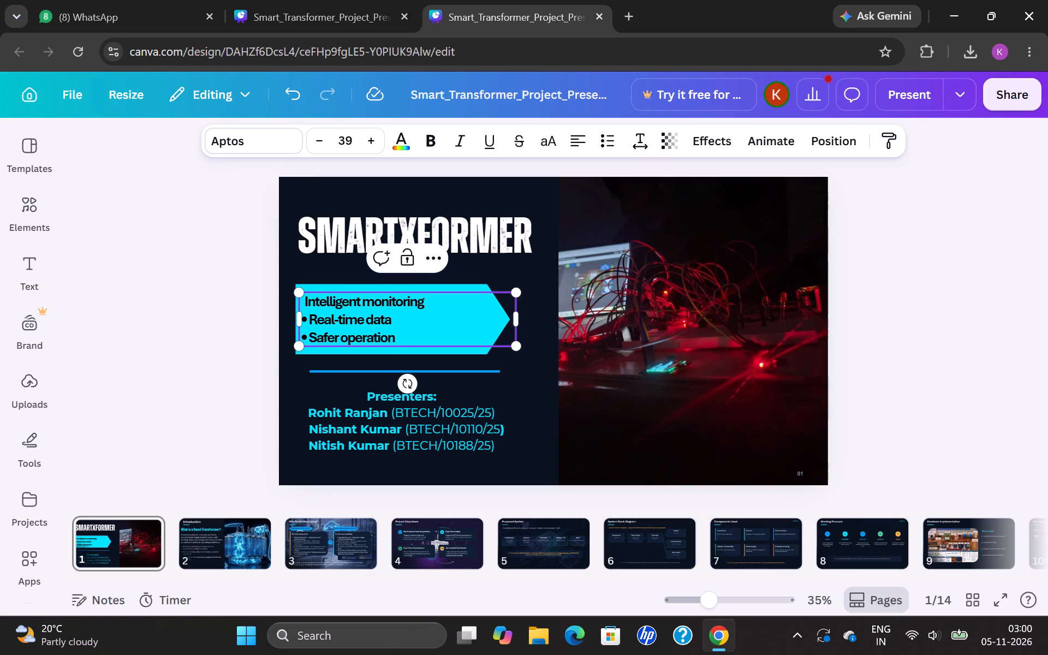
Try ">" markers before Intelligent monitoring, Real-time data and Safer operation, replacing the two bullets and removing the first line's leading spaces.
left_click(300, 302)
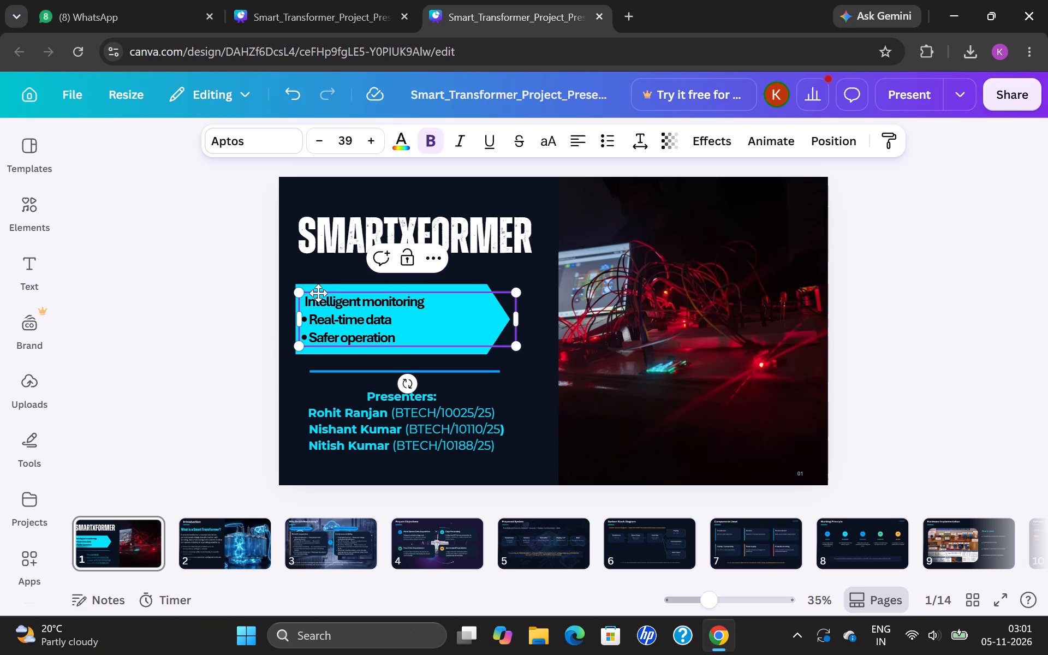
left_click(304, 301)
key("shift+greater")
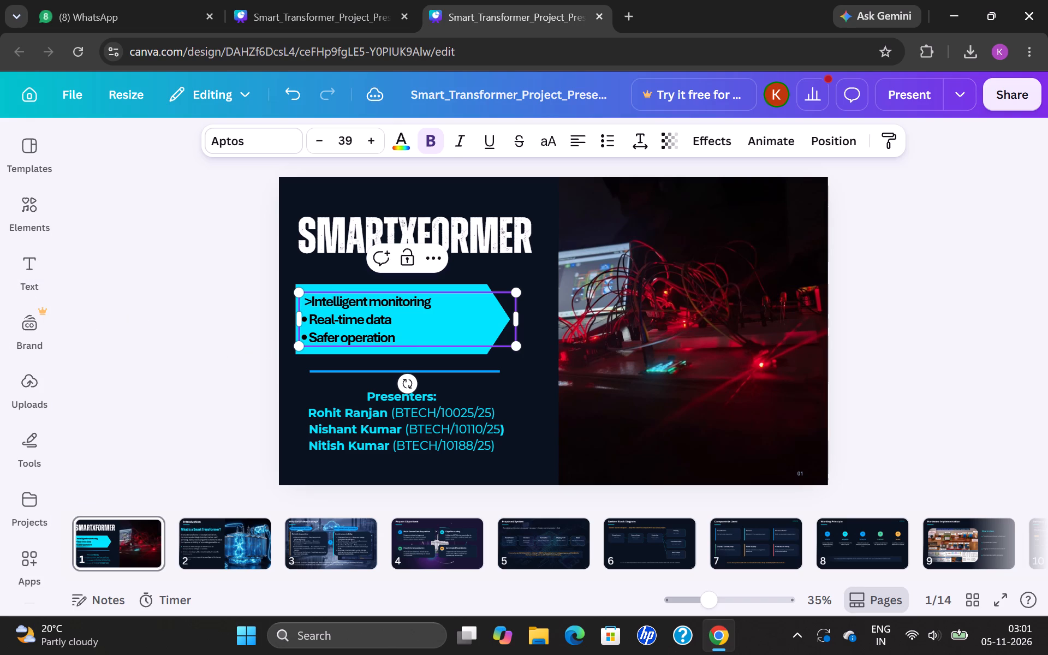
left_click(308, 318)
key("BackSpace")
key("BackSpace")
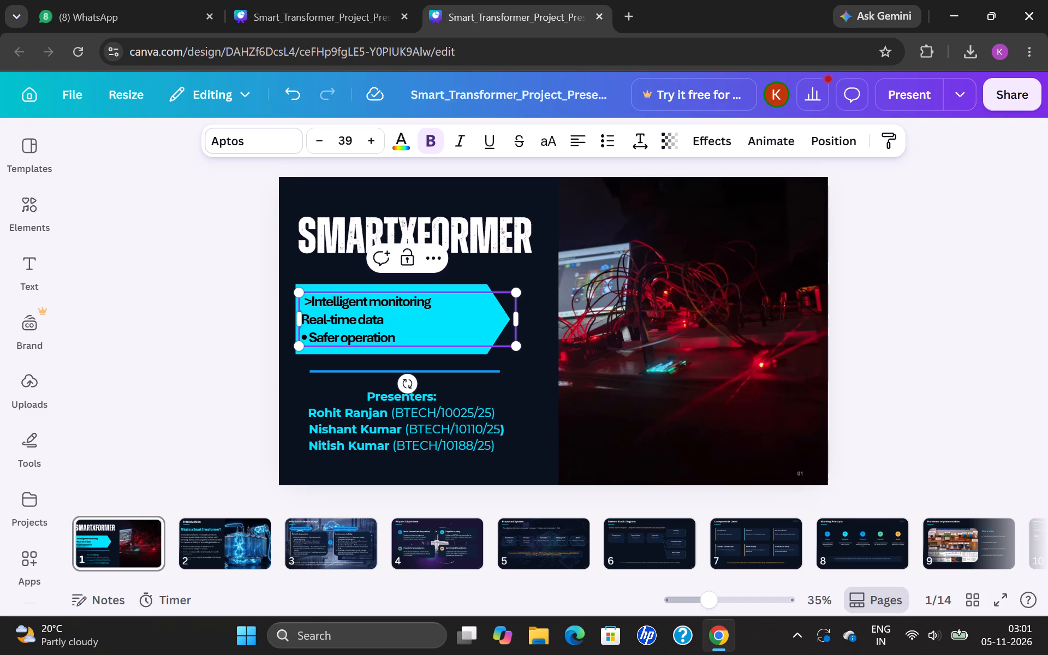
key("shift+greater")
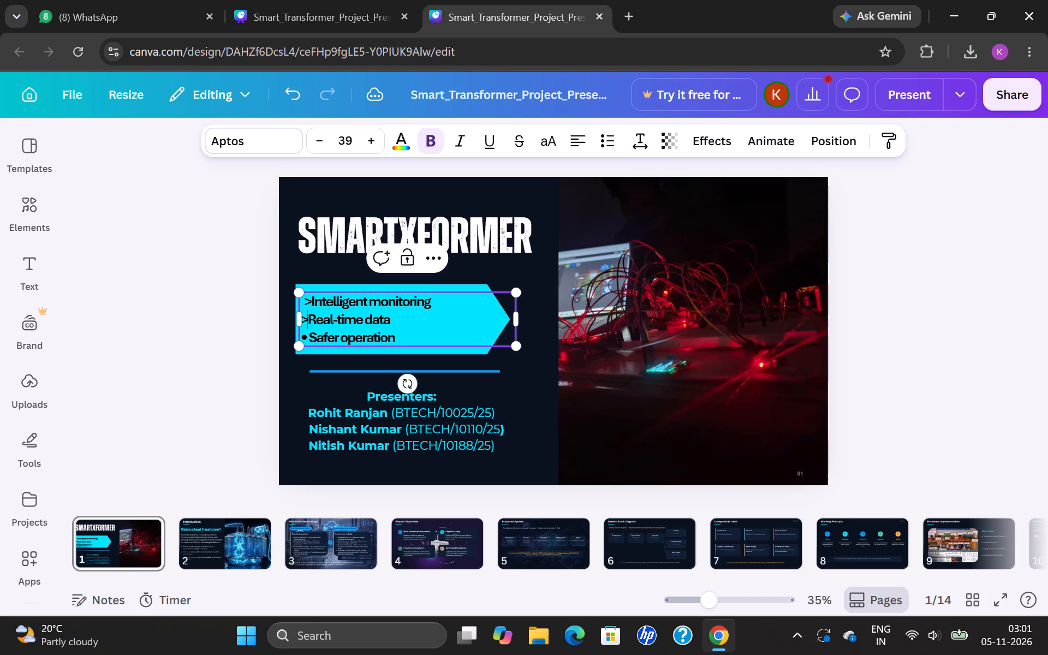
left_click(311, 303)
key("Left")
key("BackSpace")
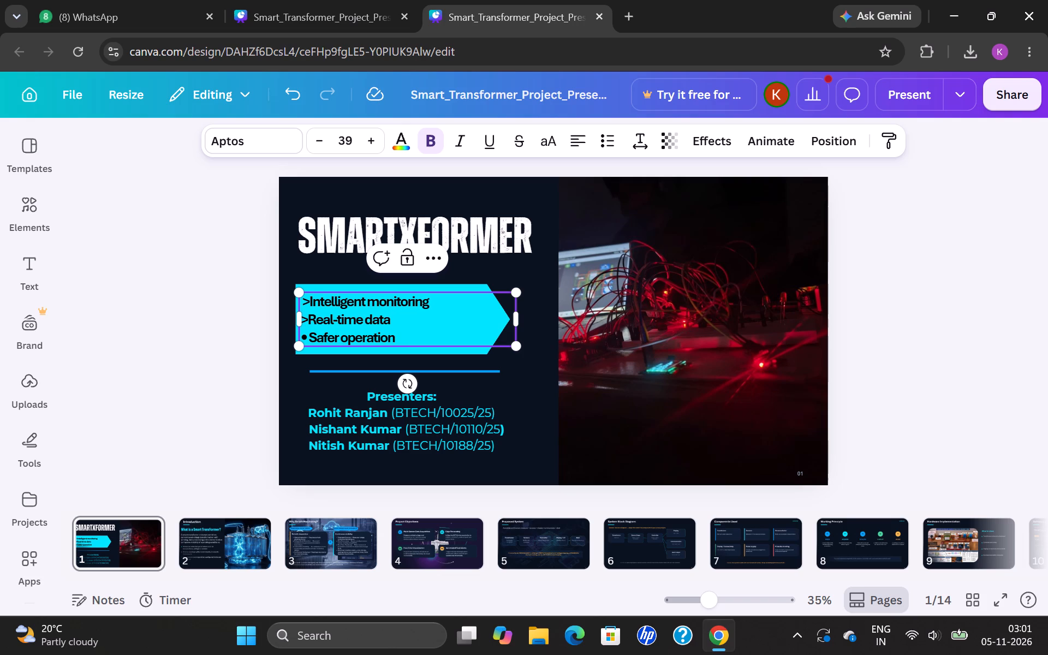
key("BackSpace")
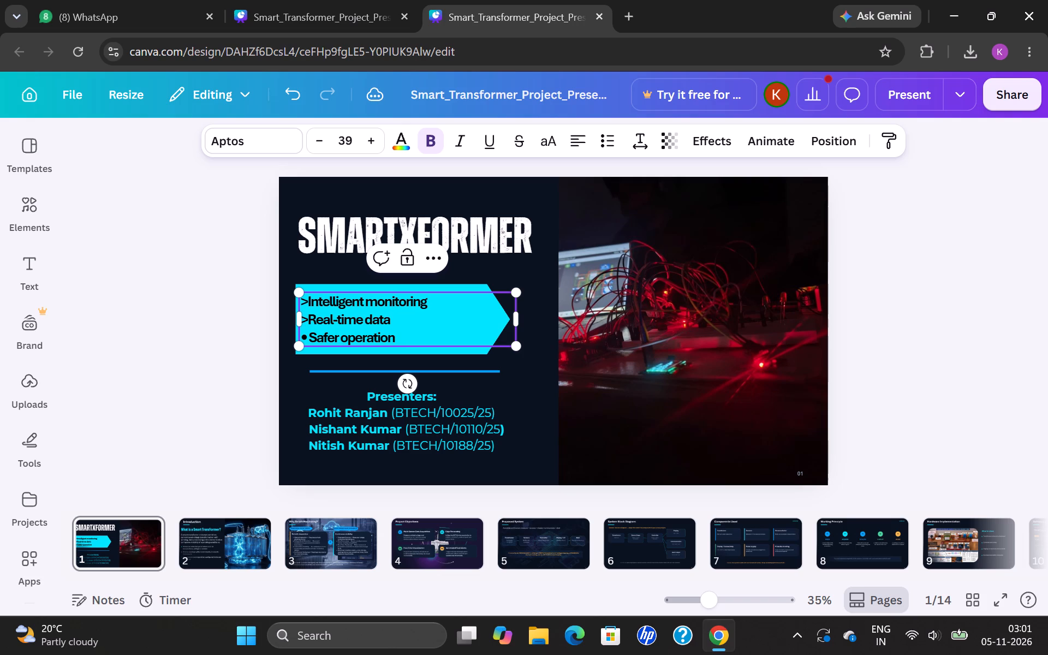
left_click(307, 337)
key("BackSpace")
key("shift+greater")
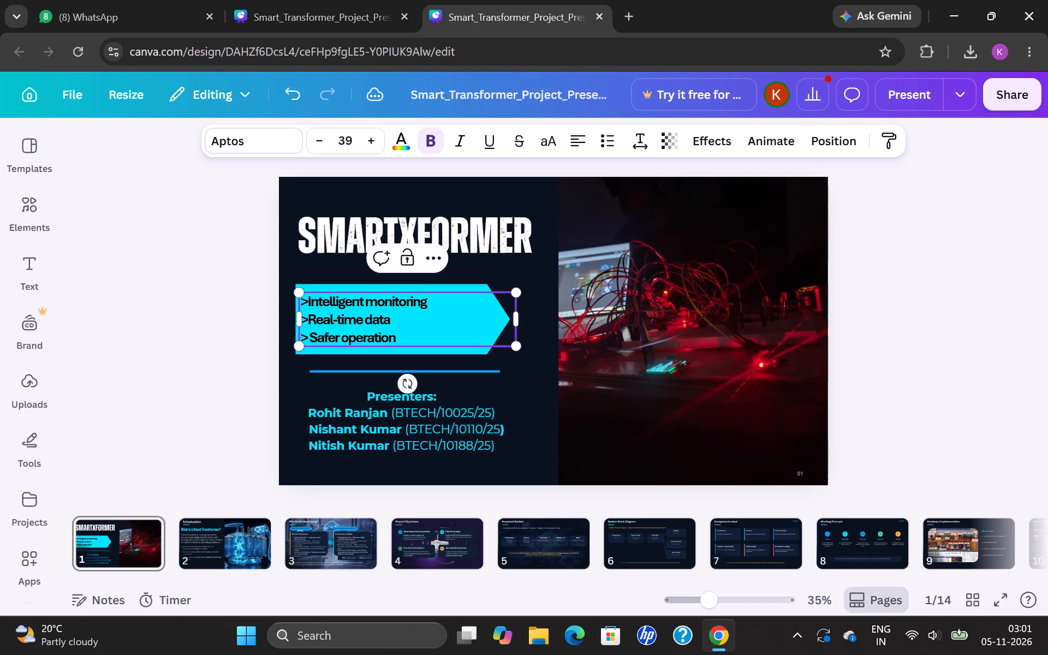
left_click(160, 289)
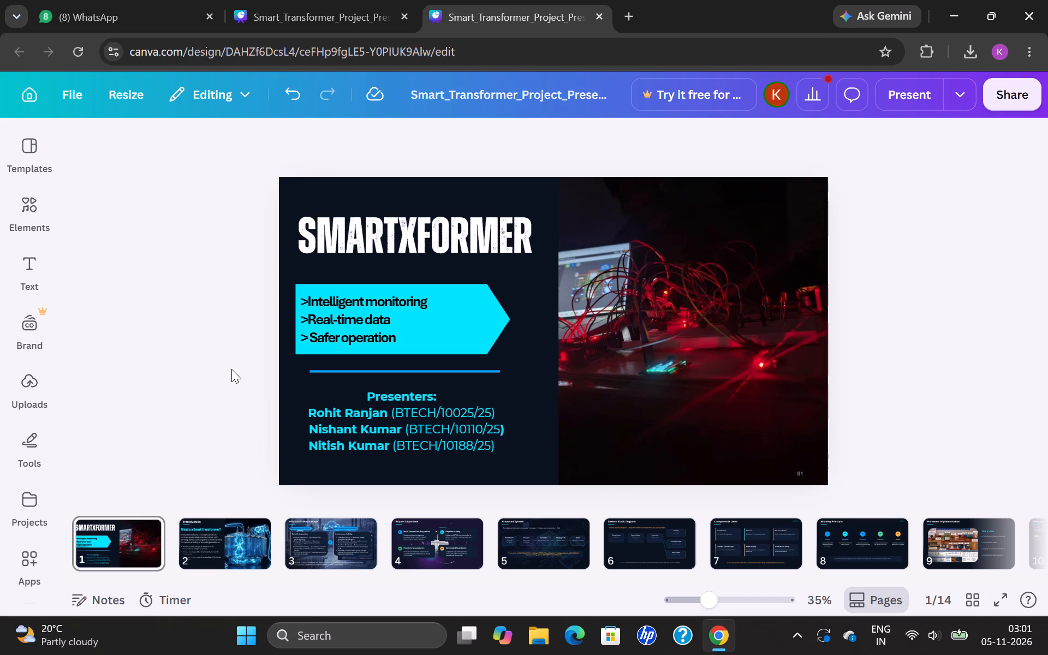
Undo the recent title-slide edits, back through the ">" markers, leading spaces, text box move, cyan arrow widening and title enlargement.
triple_click(282, 91)
left_click(282, 91)
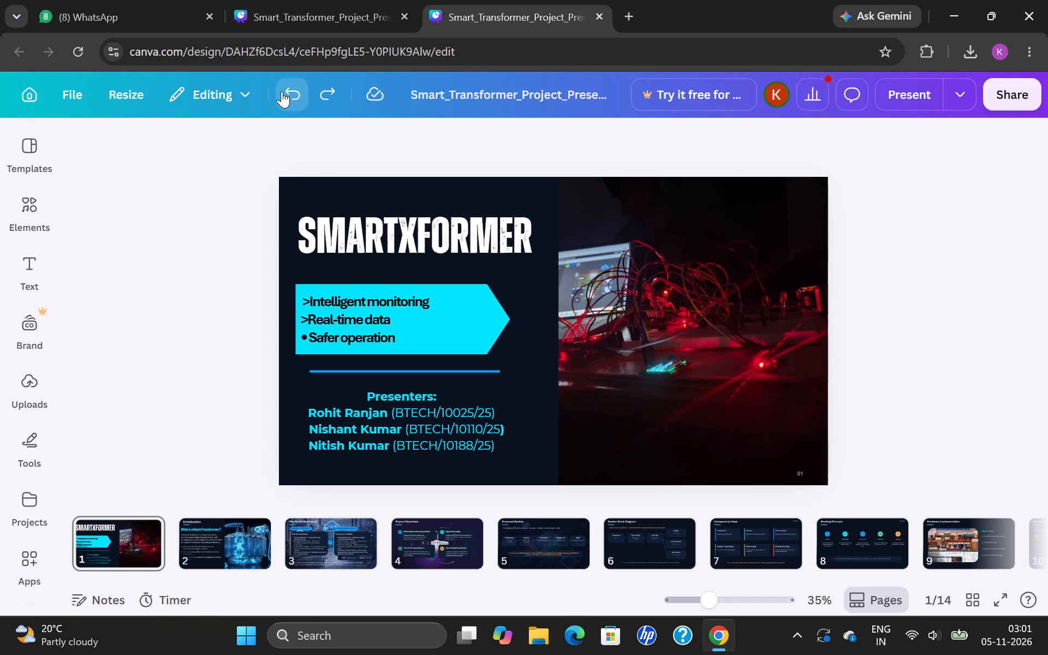
triple_click(282, 91)
double_click(282, 91)
left_click(282, 91)
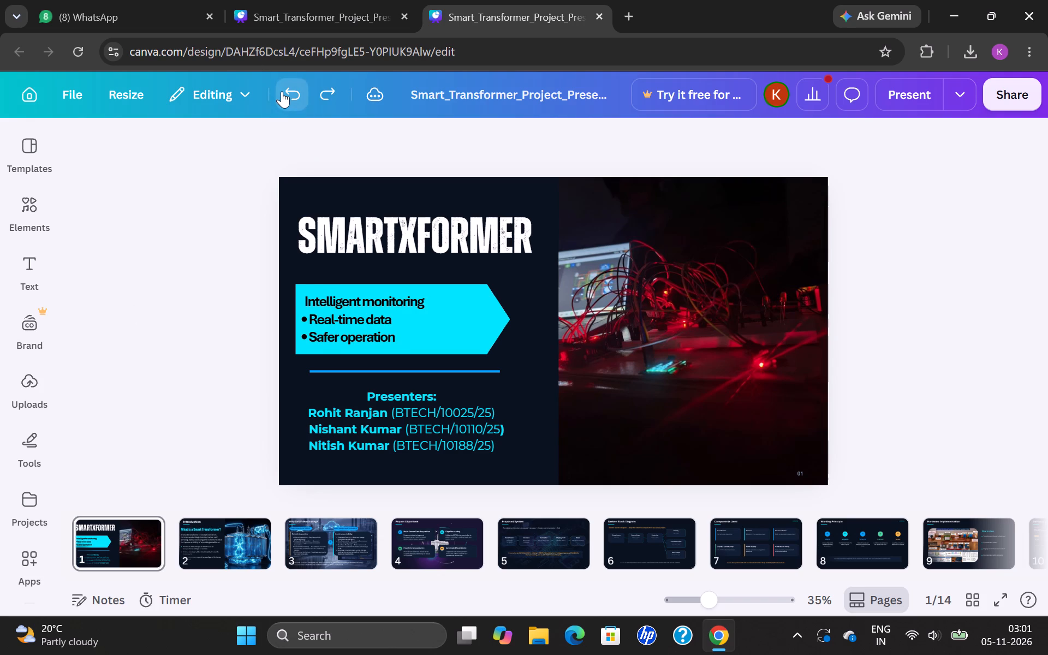
left_click(282, 91)
triple_click(282, 91)
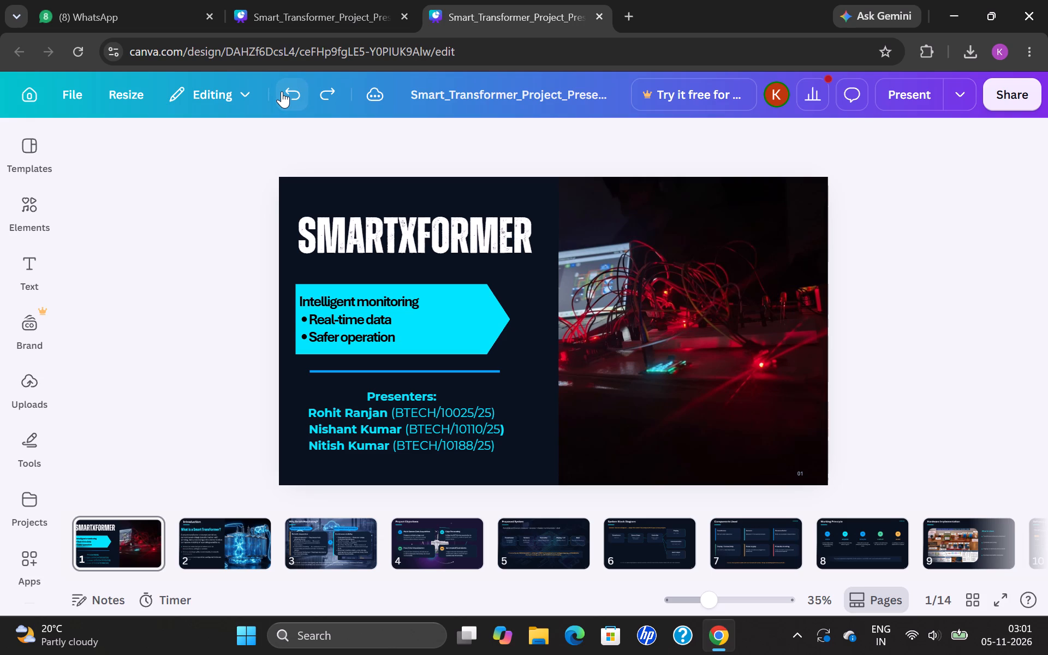
left_click(282, 91)
left_click(282, 91)
left_click(282, 91)
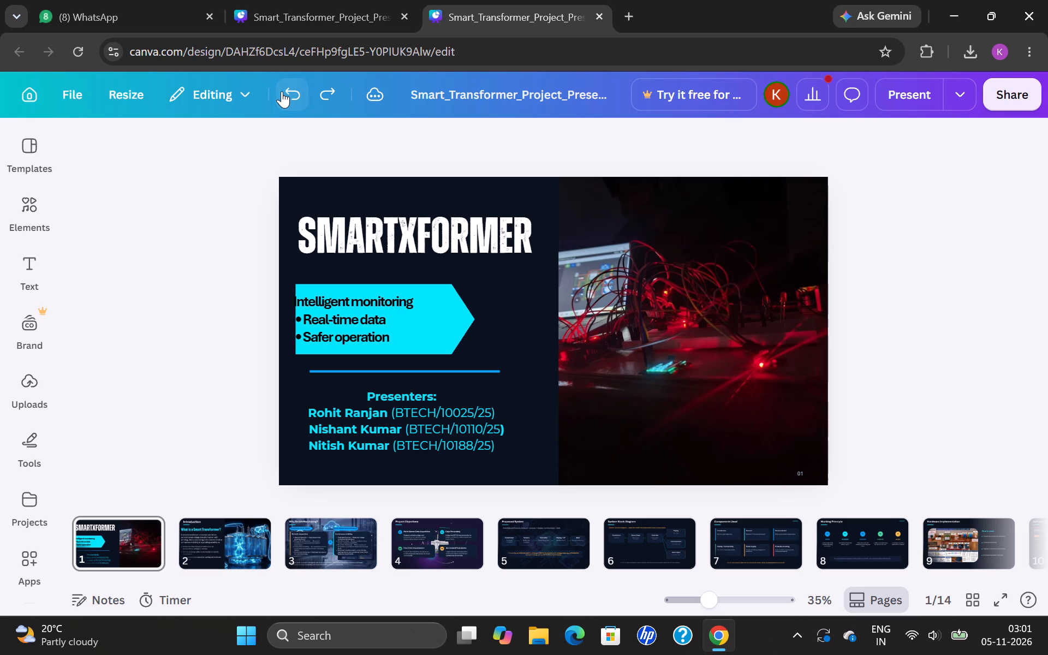
left_click(282, 91)
left_click(282, 91)
left_click(282, 91)
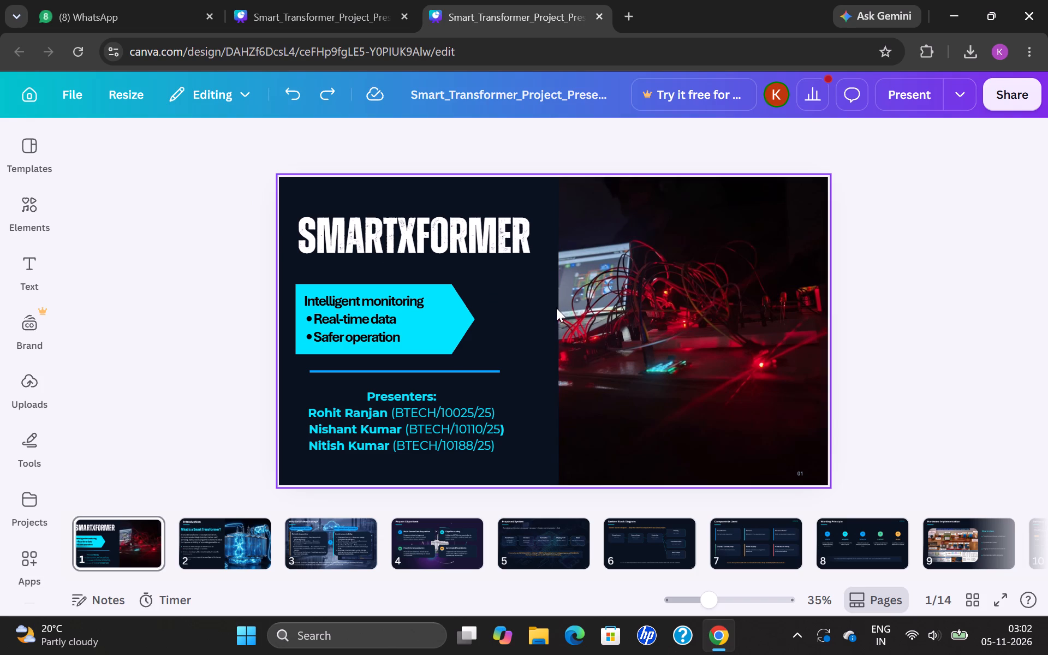
Narrow the hardware photo from its right side, then place it flush against the slide's right edge.
left_click(826, 320)
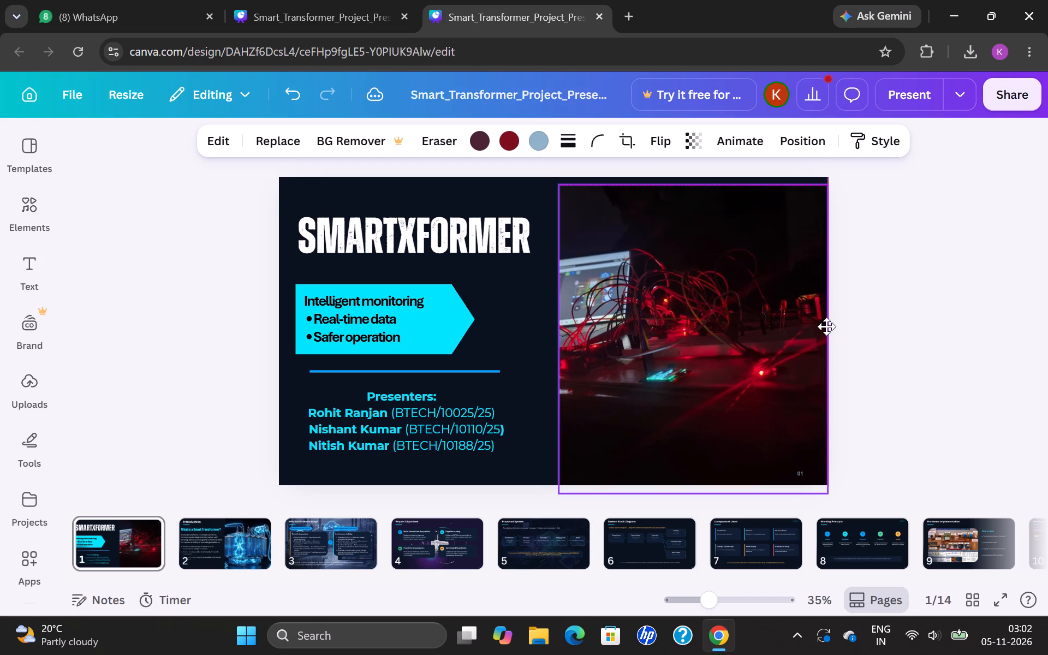
left_click_drag(828, 329, 811, 331)
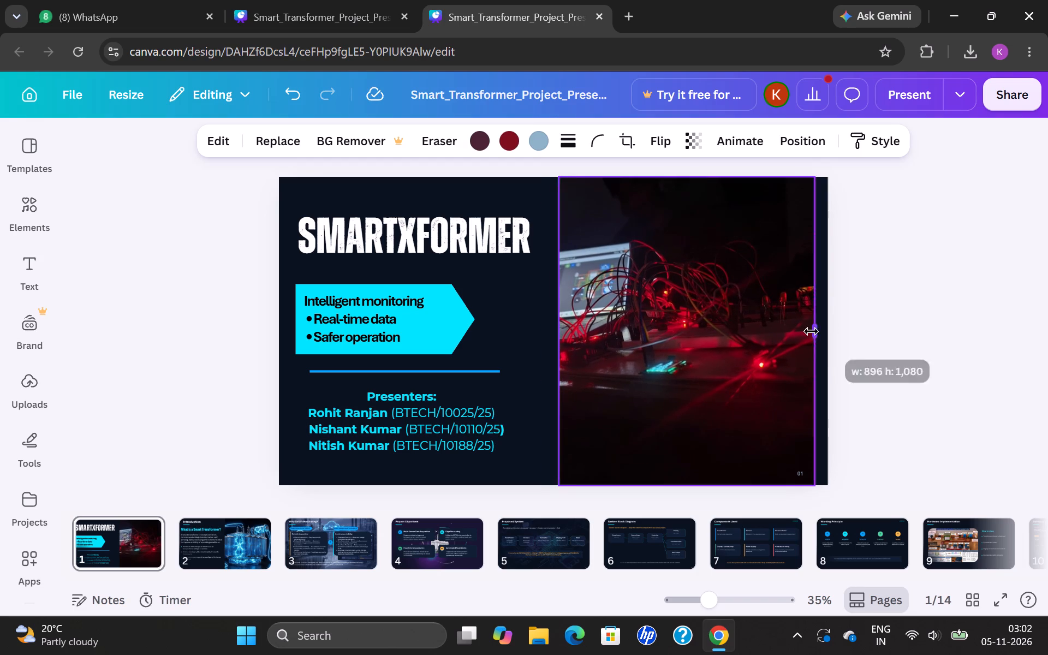
left_click_drag(811, 331, 807, 333)
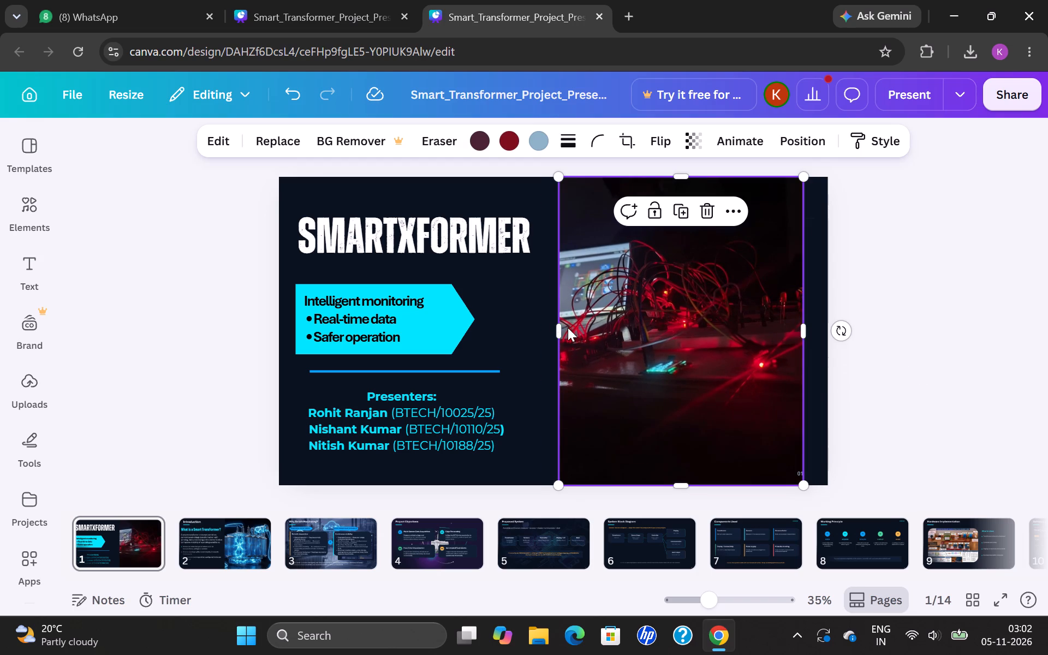
left_click_drag(685, 328, 710, 331)
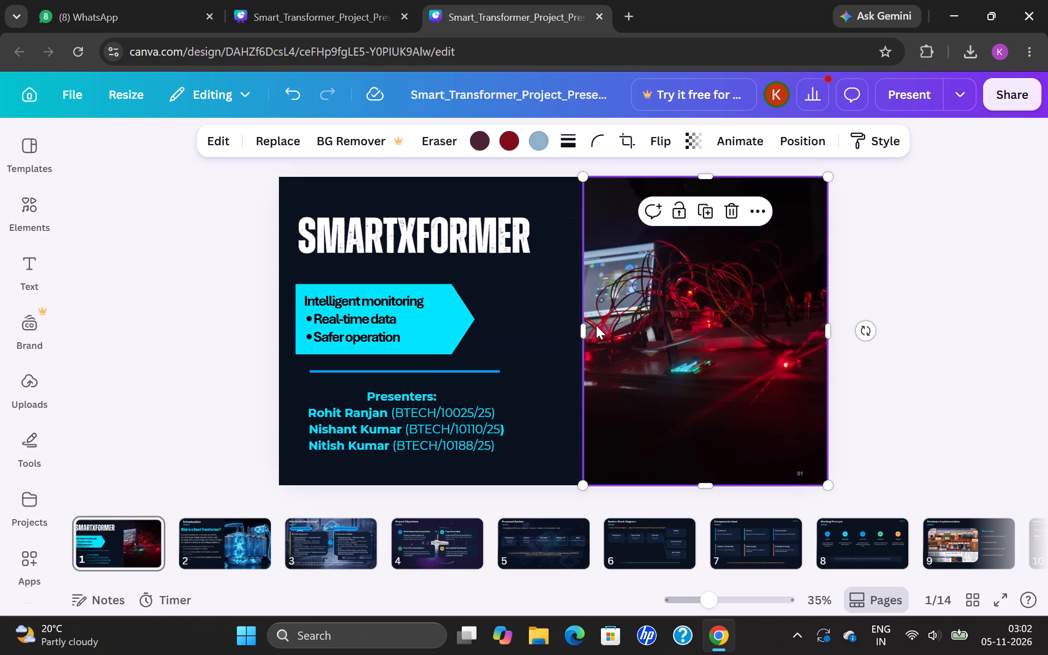
Extend the hardware photo's left edge to the slide's vertical centre line, making it 960 wide by 1,080 high.
left_click_drag(583, 328, 561, 330)
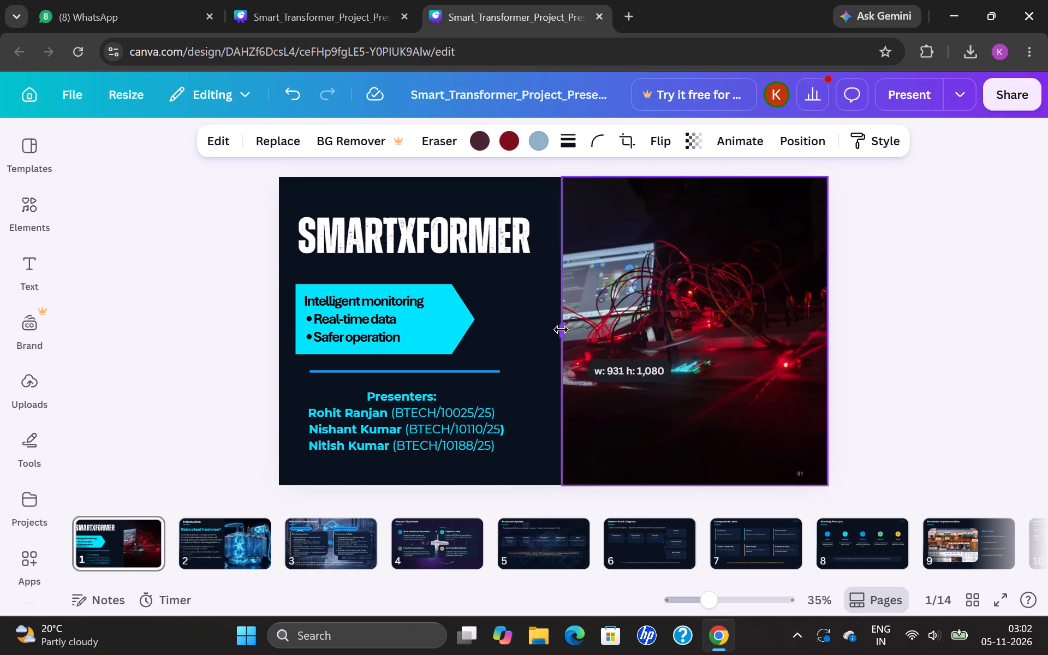
left_click_drag(561, 330, 554, 330)
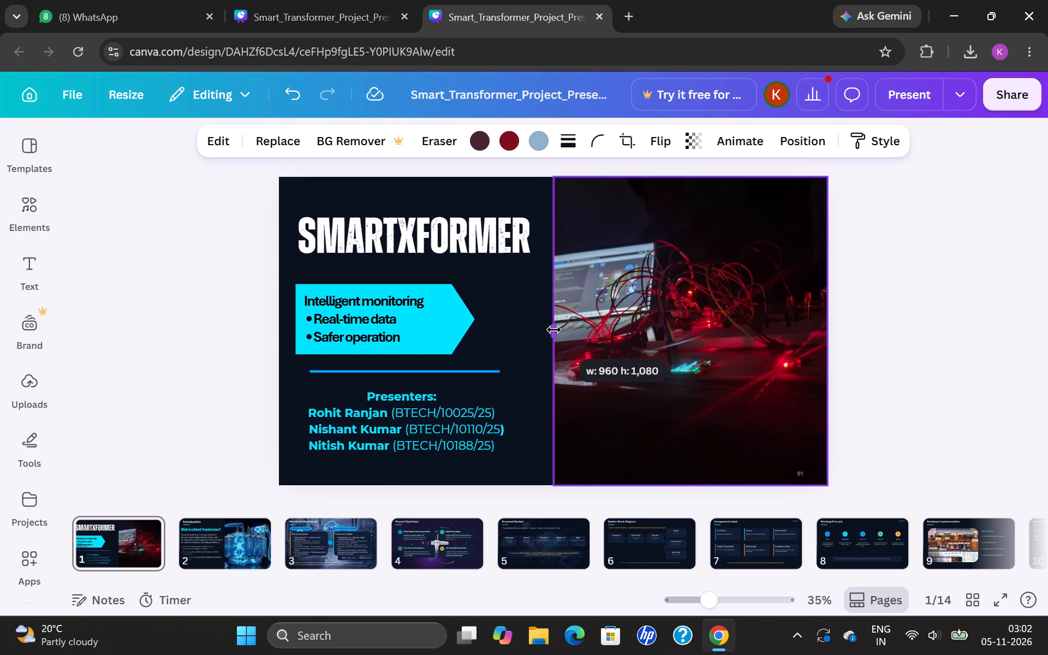
left_click_drag(554, 330, 552, 330)
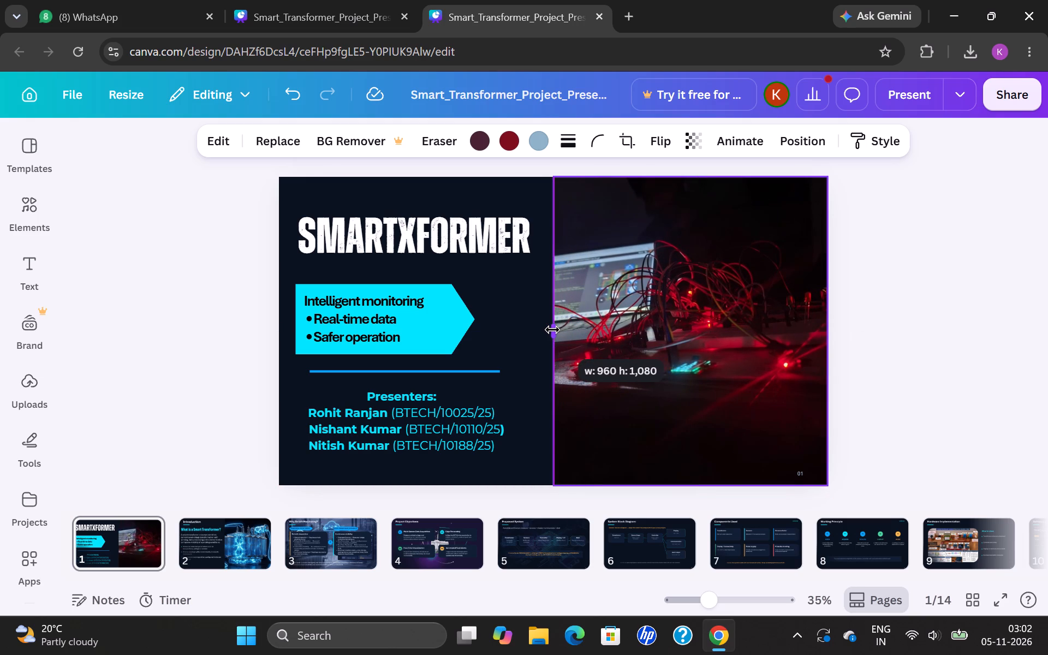
left_click_drag(552, 330, 550, 329)
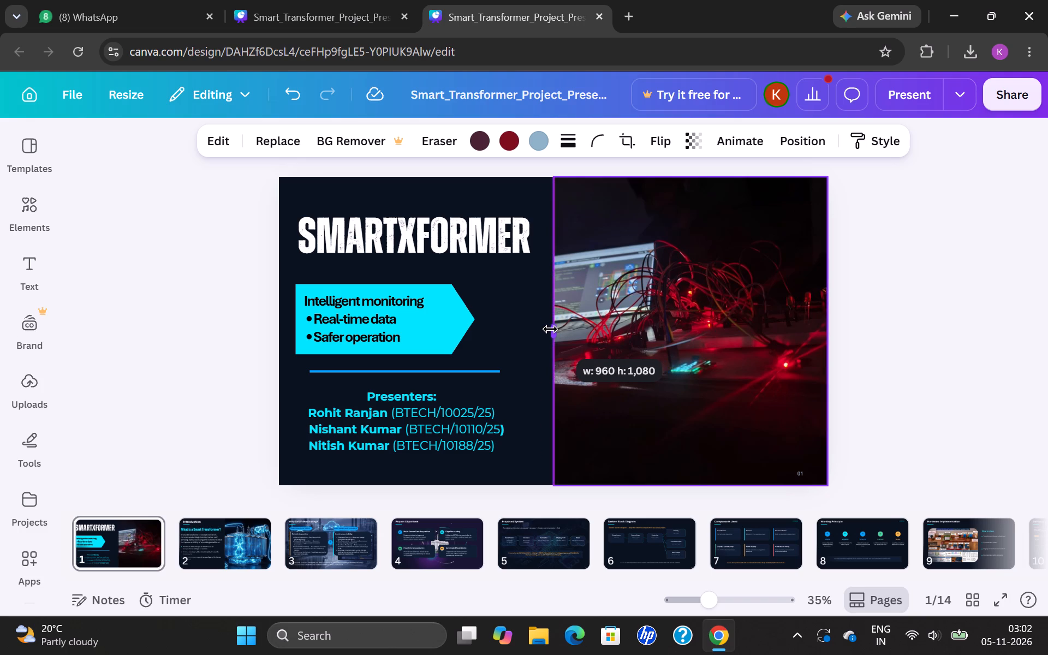
left_click_drag(550, 329, 552, 330)
left_click(931, 239)
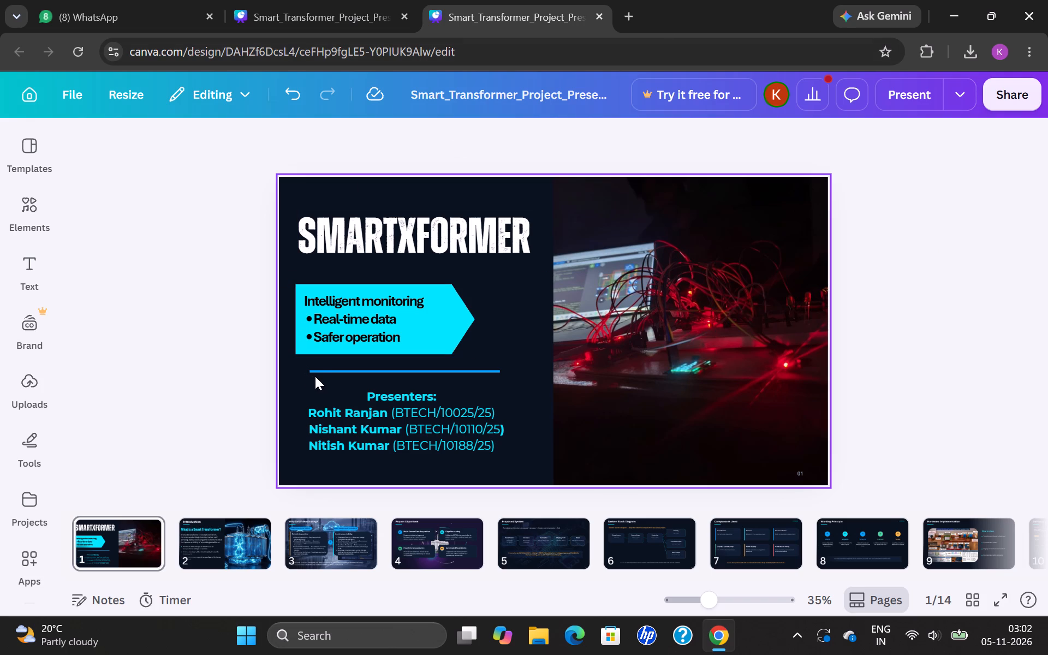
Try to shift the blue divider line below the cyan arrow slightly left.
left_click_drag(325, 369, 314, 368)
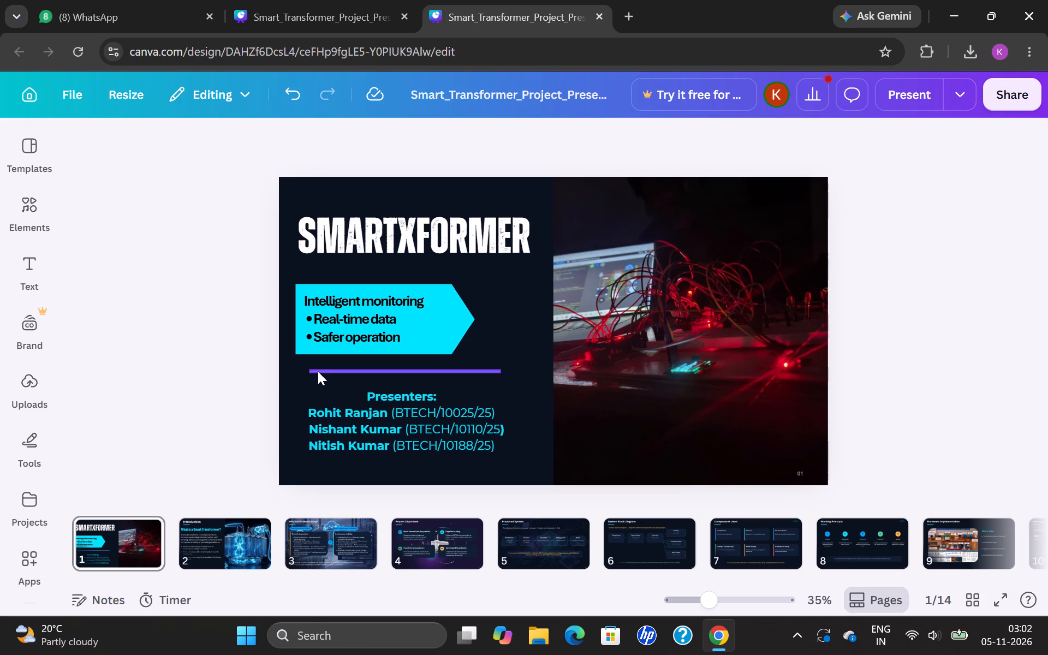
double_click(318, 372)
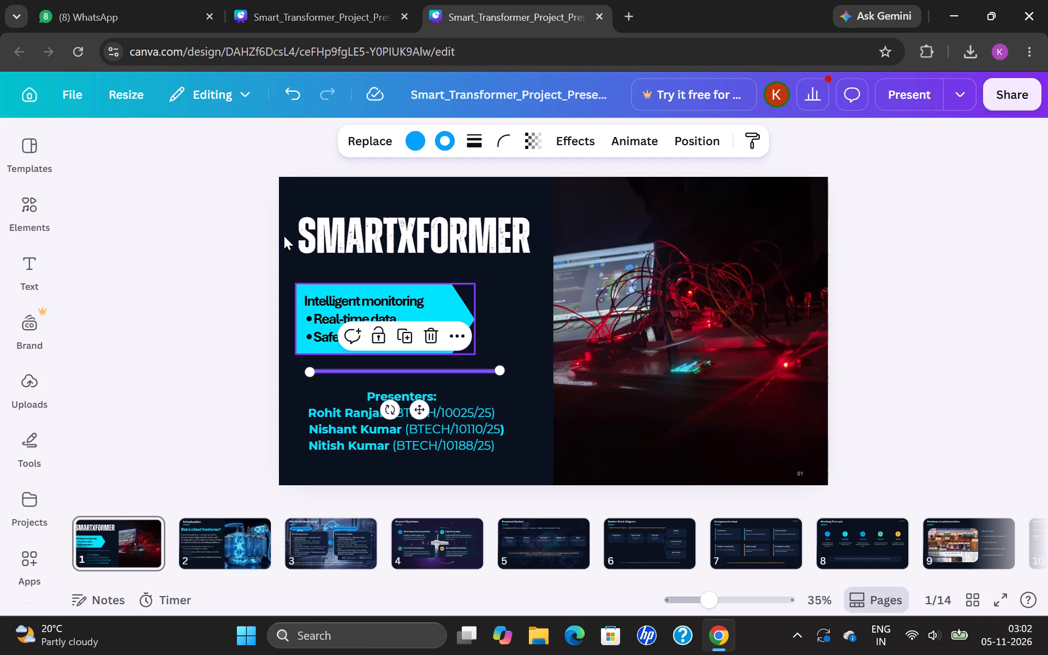
Trim the cyan arrow's left edge slightly inward so it lines up with the start of the SMARTXFORMER title.
left_click(302, 231)
left_click(301, 305)
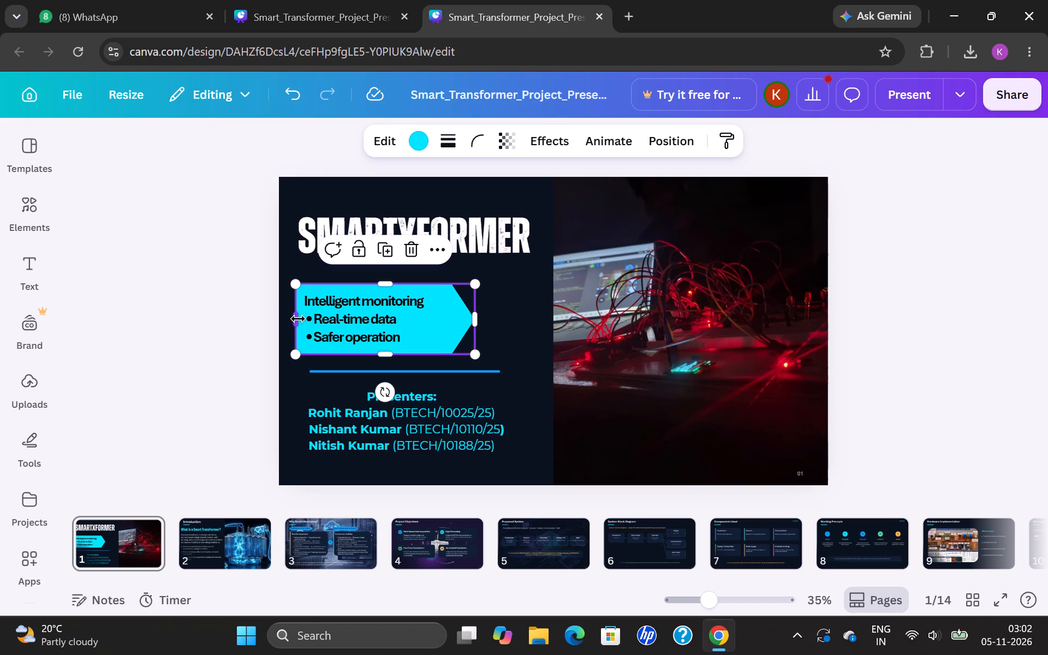
left_click(299, 316)
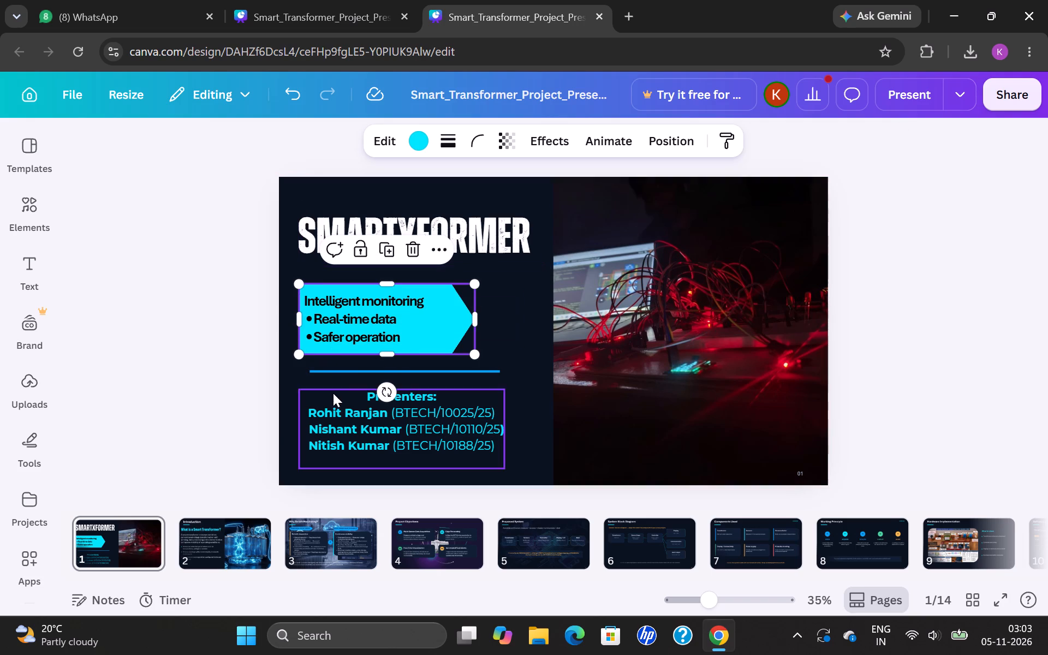
Extend the blue divider's left end to line up with the cyan arrow's left edge, making it about 703 wide.
left_click(334, 369)
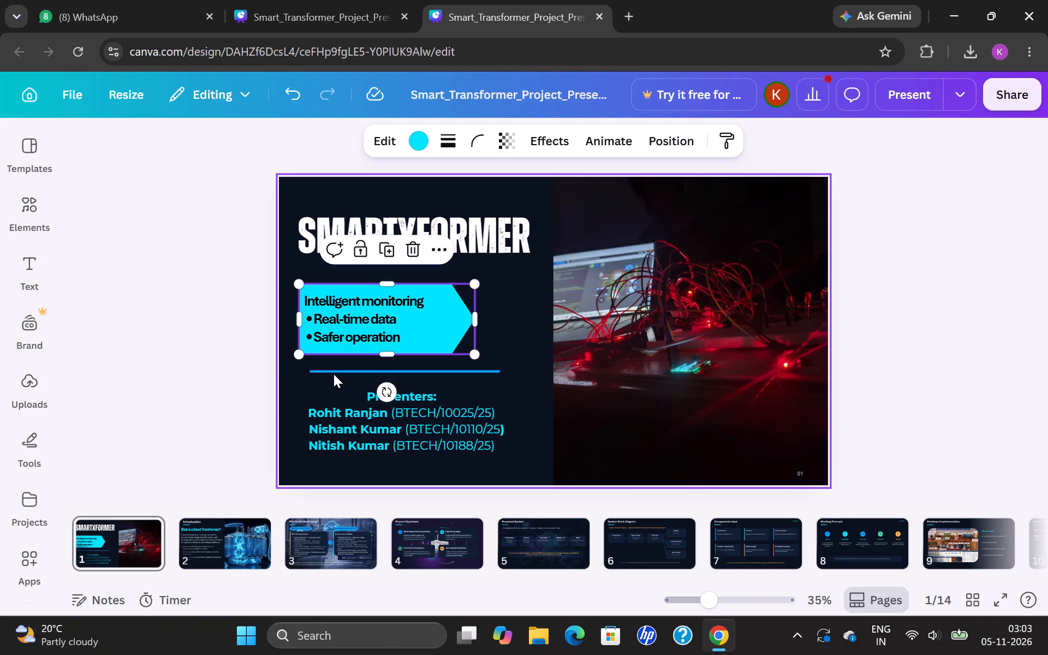
left_click(334, 372)
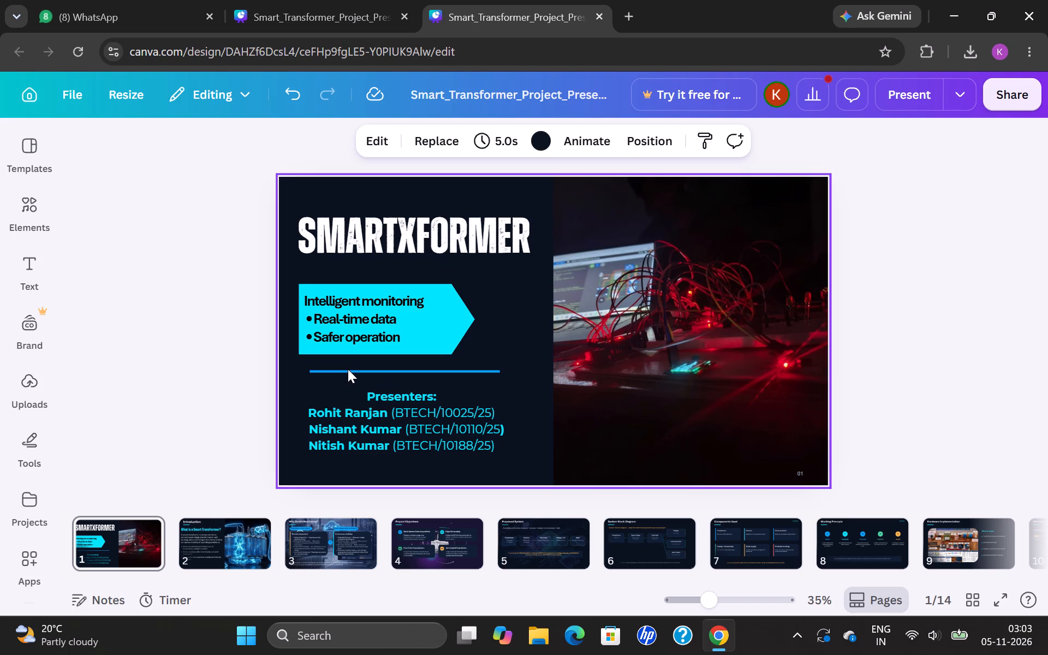
left_click(348, 369)
left_click_drag(349, 370, 333, 372)
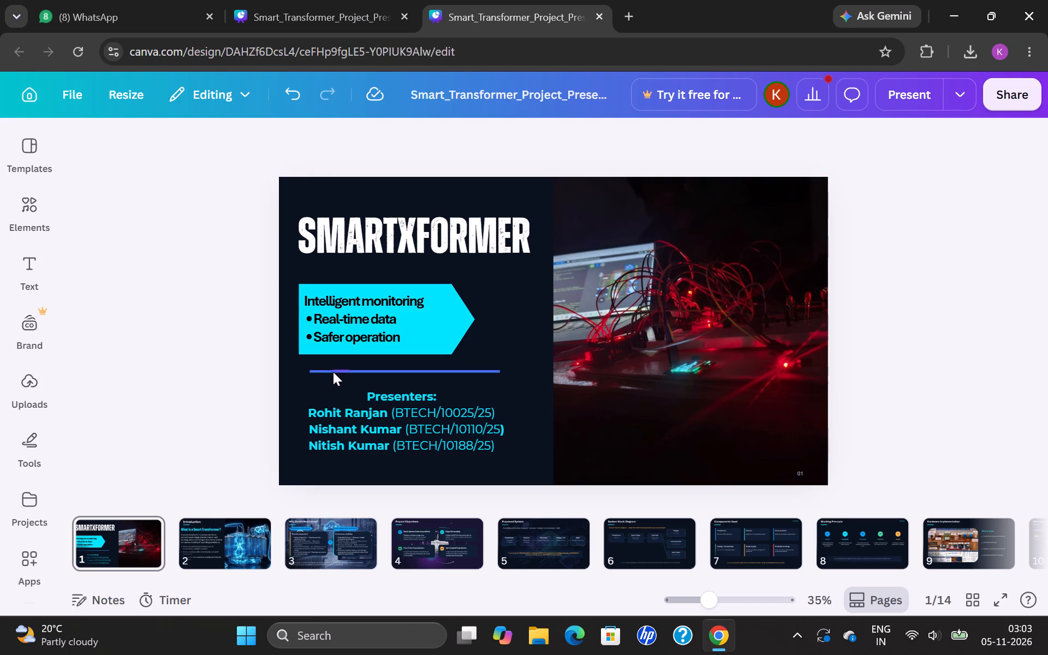
left_click_drag(333, 372, 305, 371)
left_click_drag(305, 371, 301, 371)
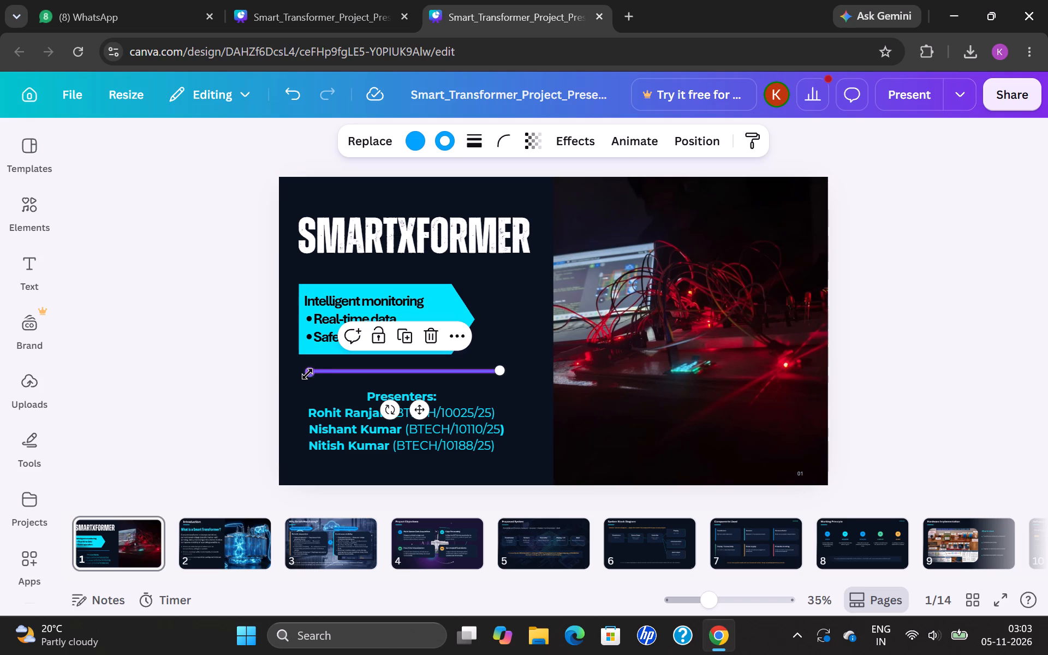
left_click_drag(311, 373, 301, 373)
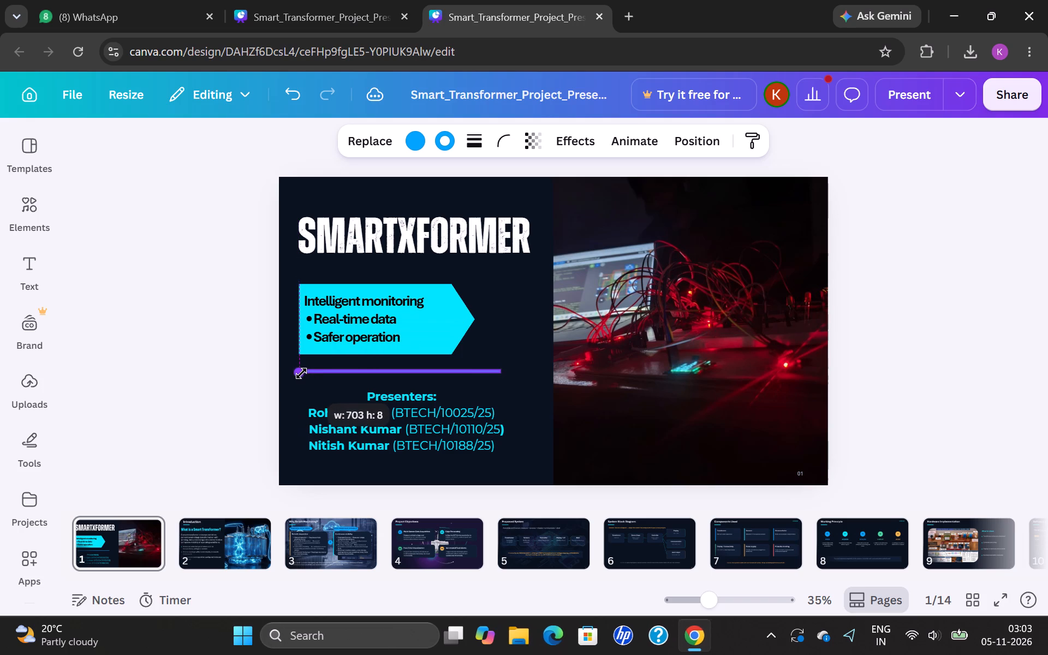
left_click_drag(301, 373, 302, 374)
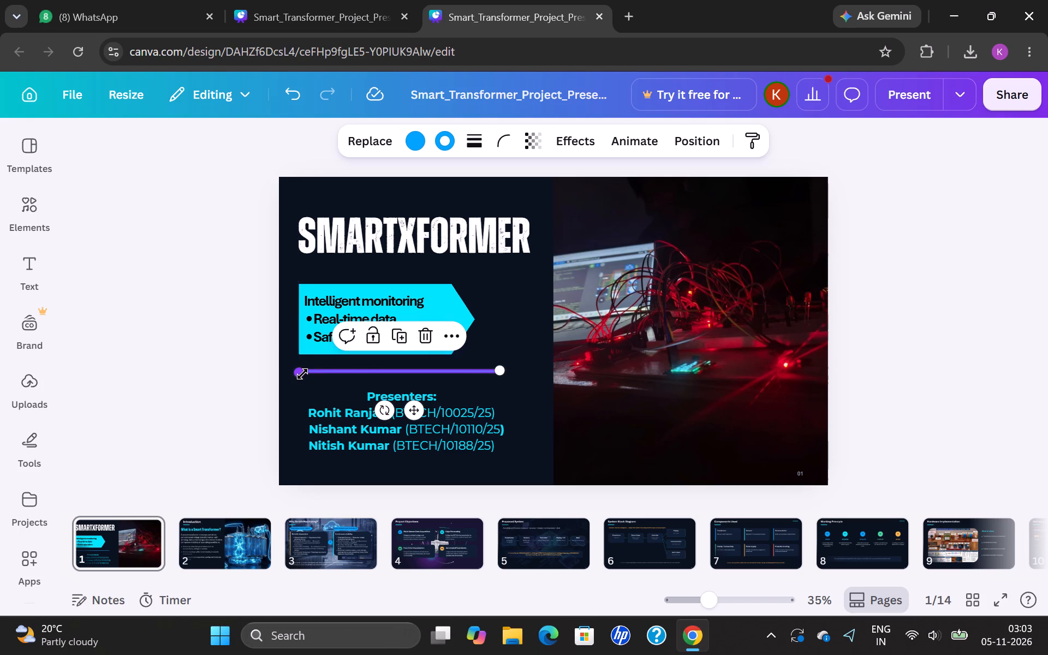
left_click(497, 328)
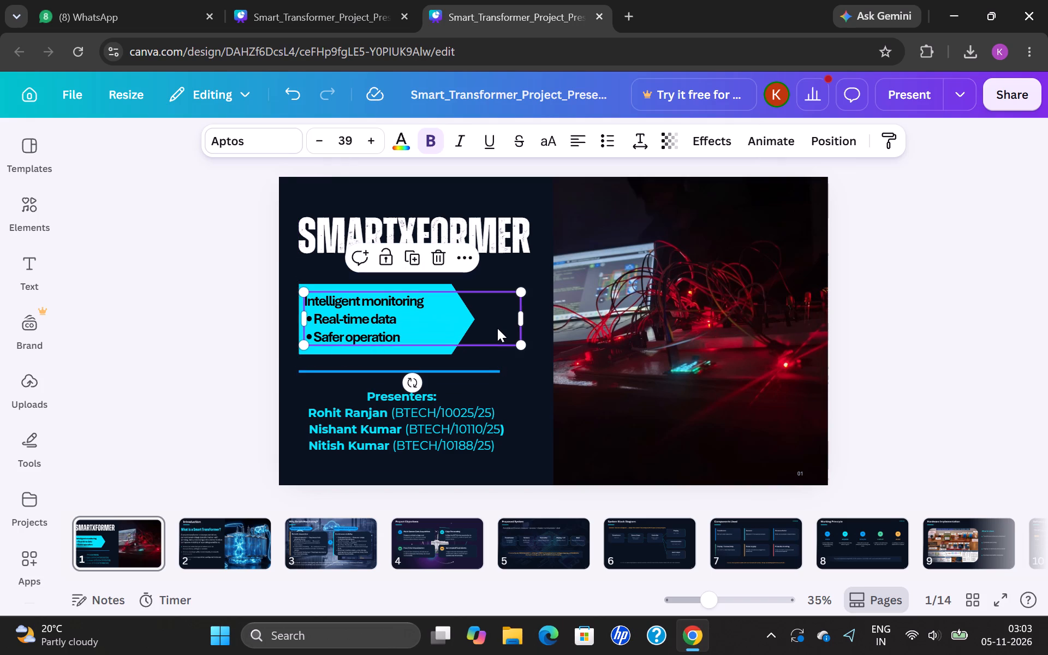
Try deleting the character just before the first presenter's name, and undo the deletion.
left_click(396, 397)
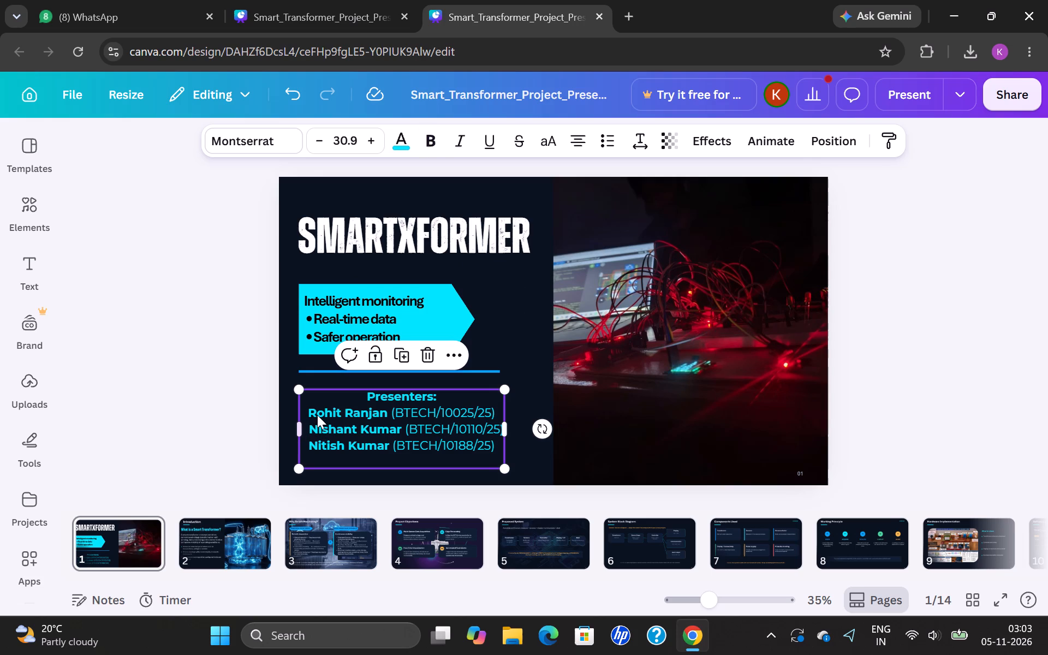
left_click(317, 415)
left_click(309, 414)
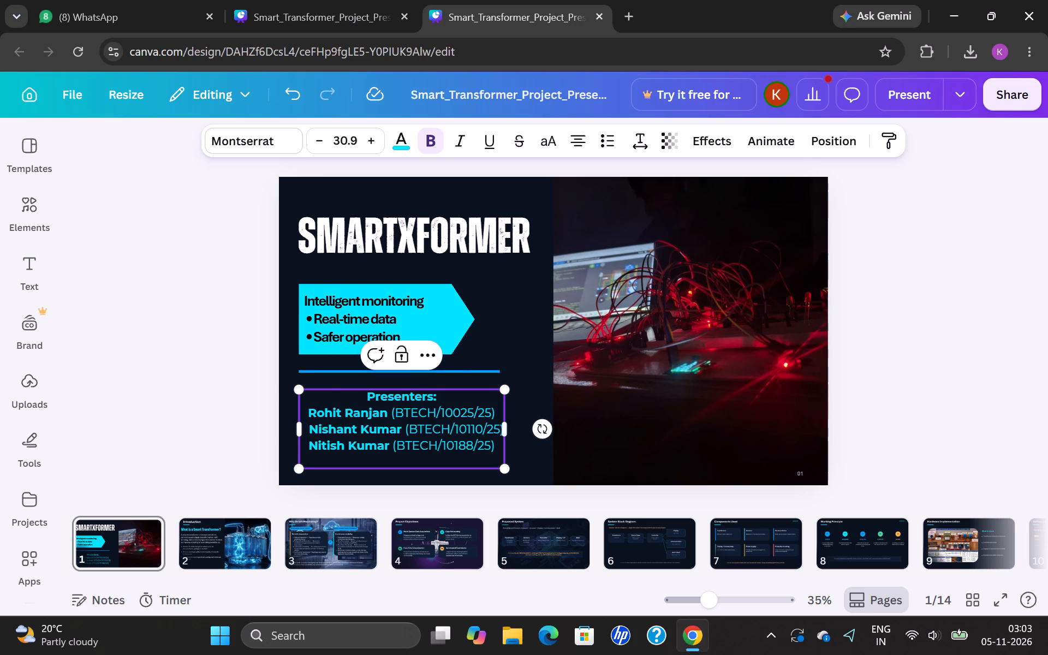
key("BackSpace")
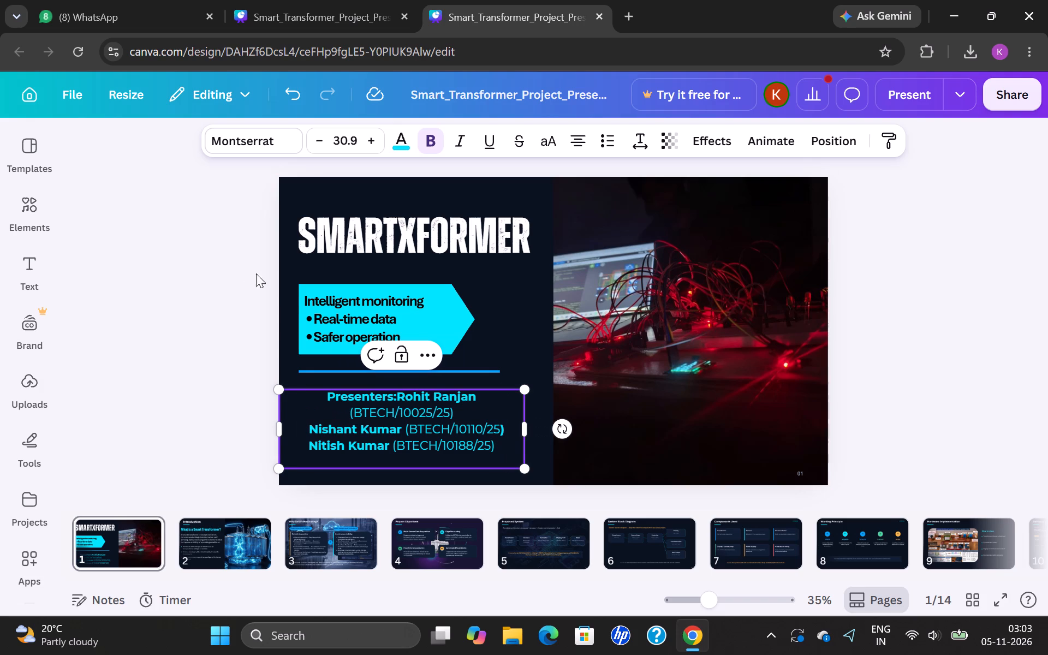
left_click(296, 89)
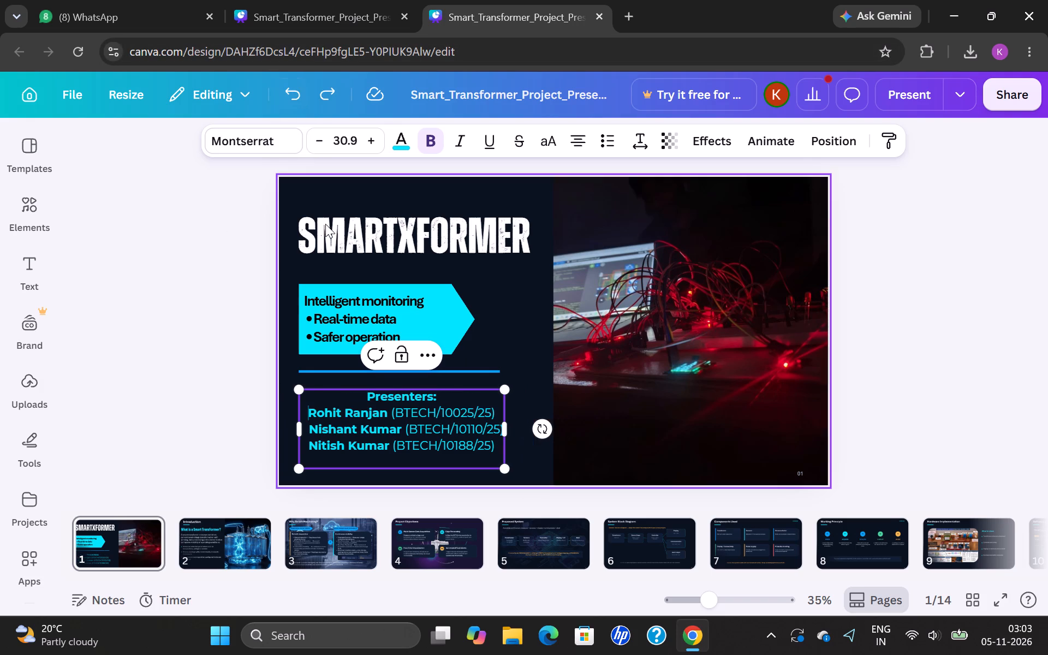
Widen the presenters text box to the slide's left edge, about 788 wide, so the names line up with the title and divider.
left_click_drag(297, 428, 285, 428)
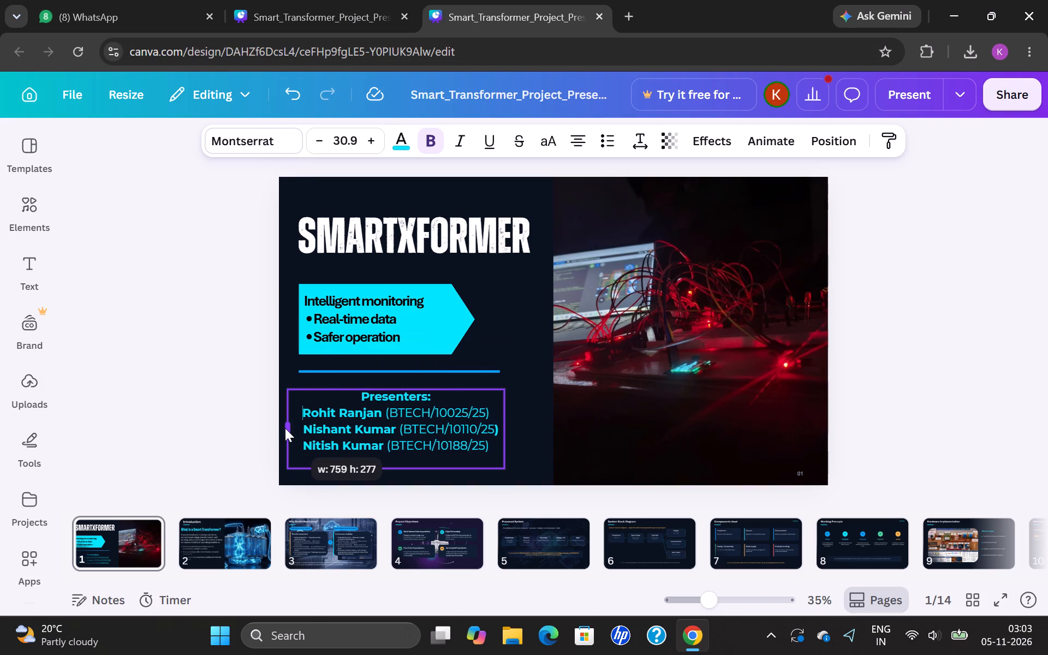
left_click_drag(285, 428, 279, 428)
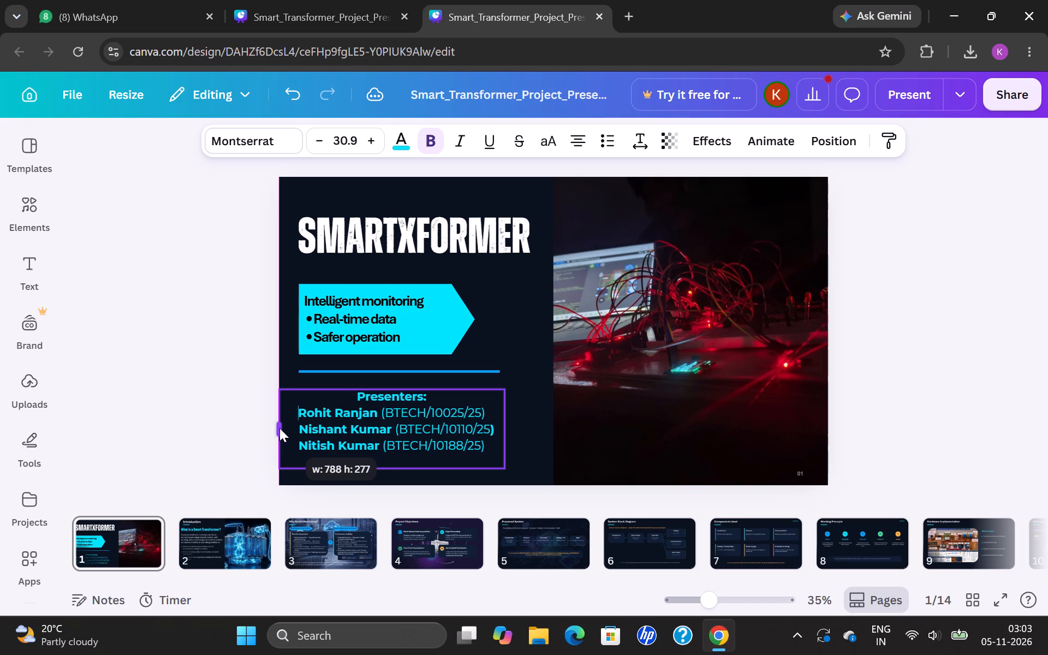
left_click_drag(279, 428, 282, 428)
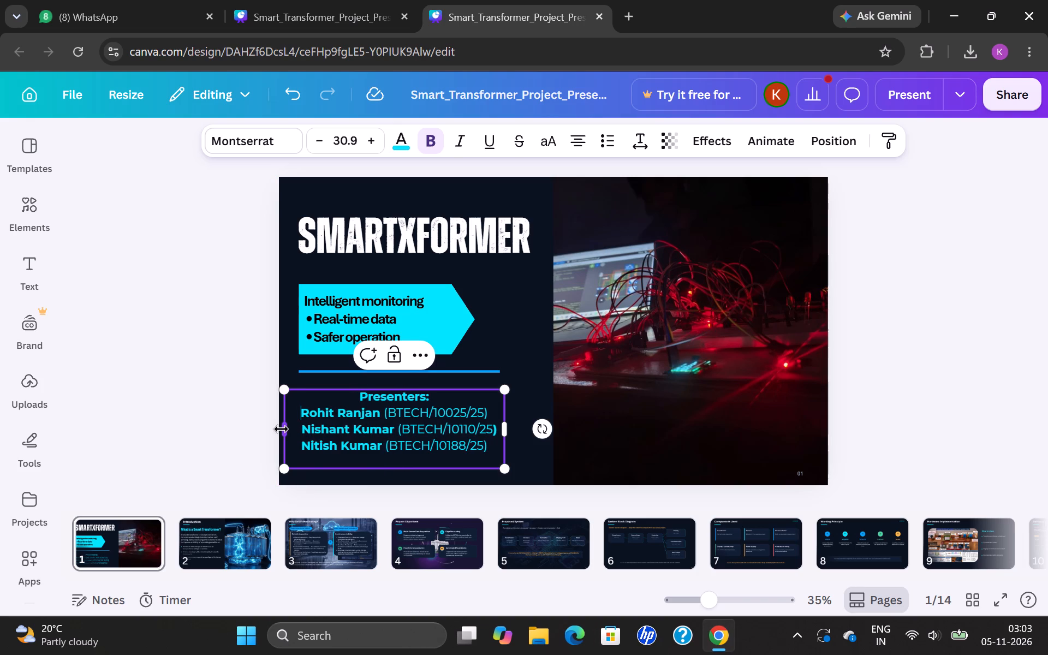
left_click_drag(281, 429, 275, 430)
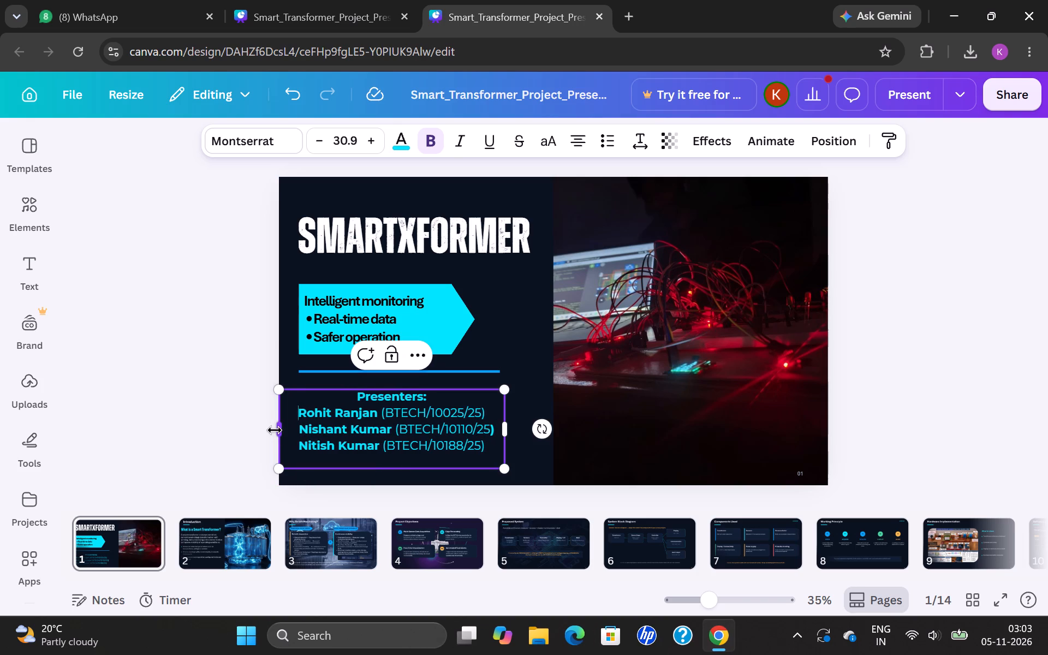
left_click(218, 398)
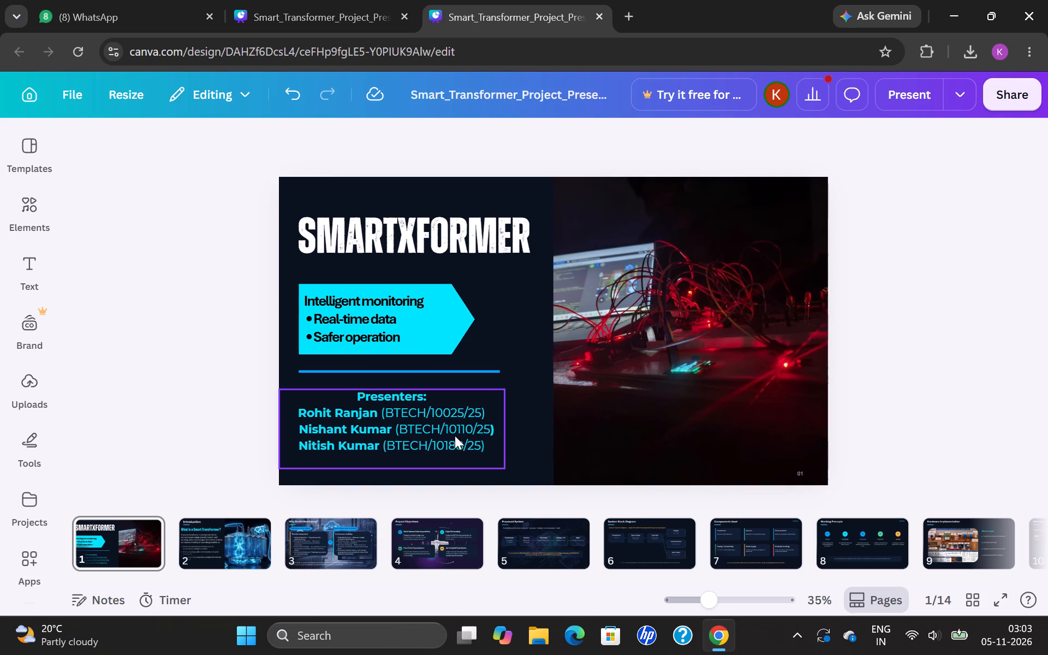
Replace the bold closing bracket after the second presenter's roll number with a regular-weight one.
left_click(494, 428)
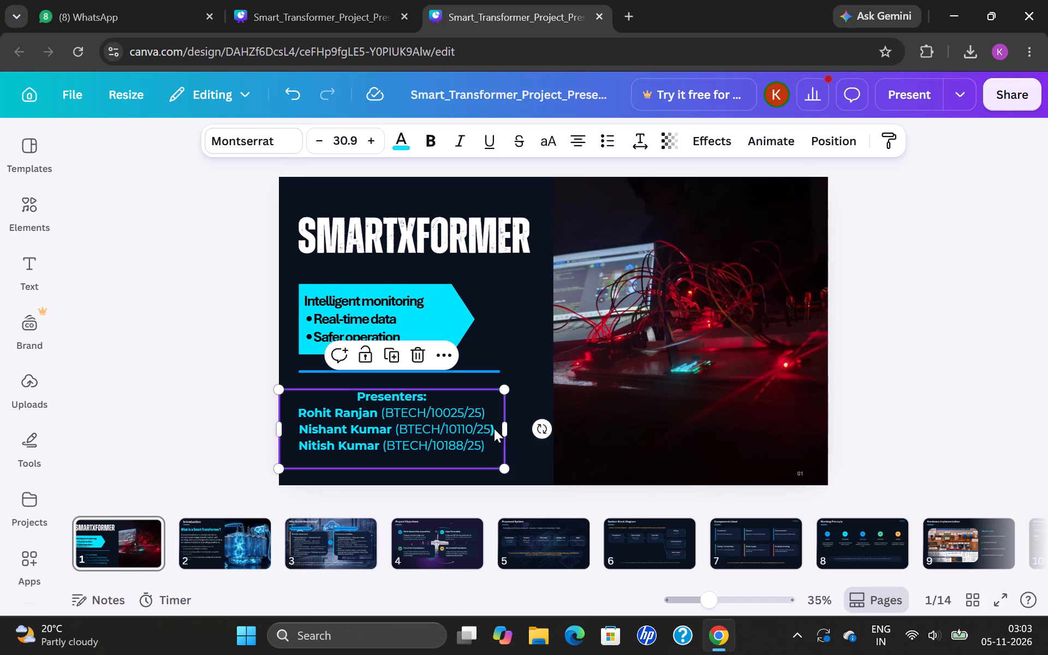
left_click(494, 428)
key("BackSpace")
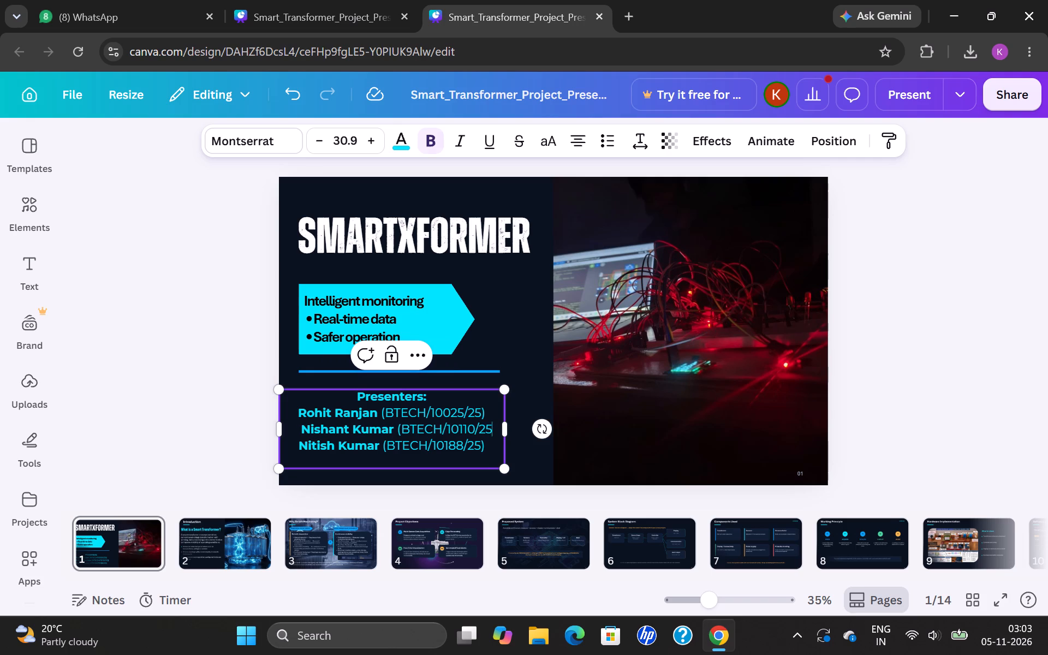
key("0")
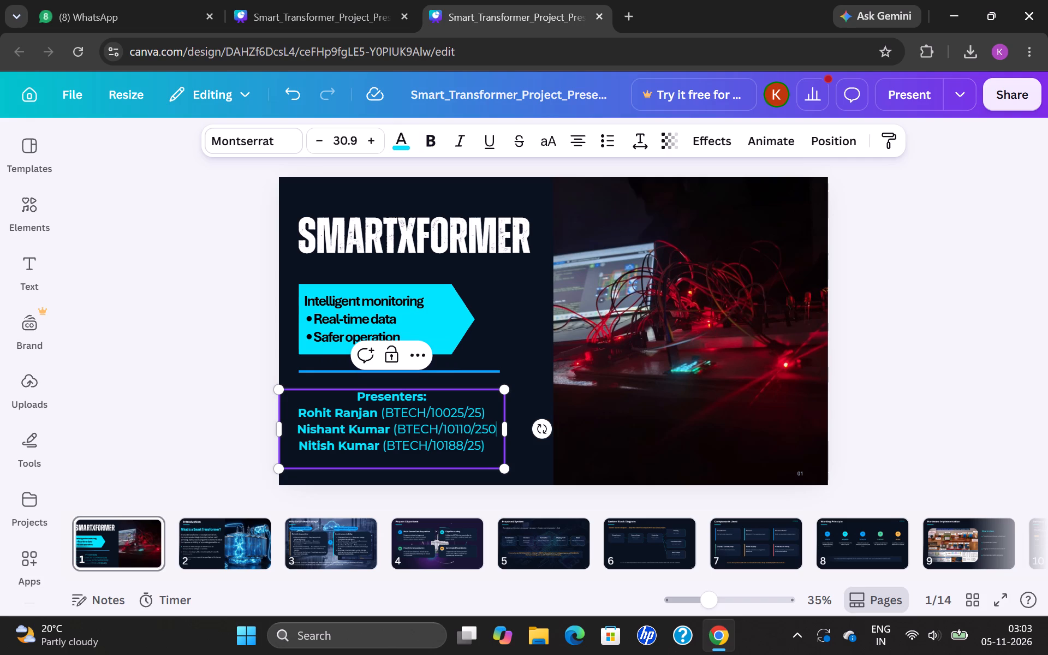
key("BackSpace")
key("shift+parenright")
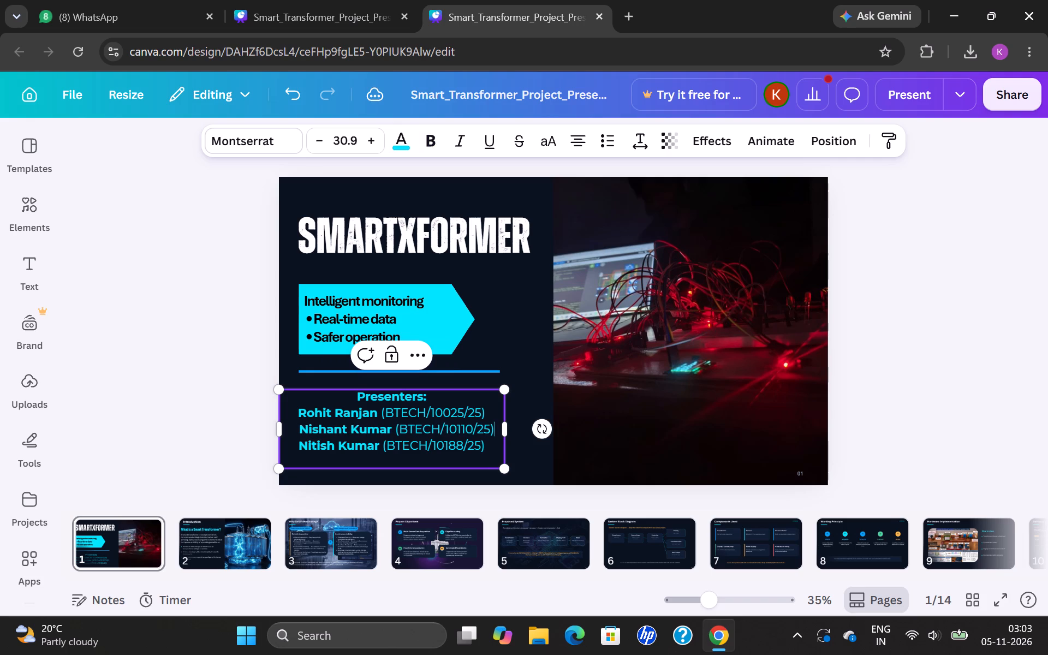
left_click(203, 340)
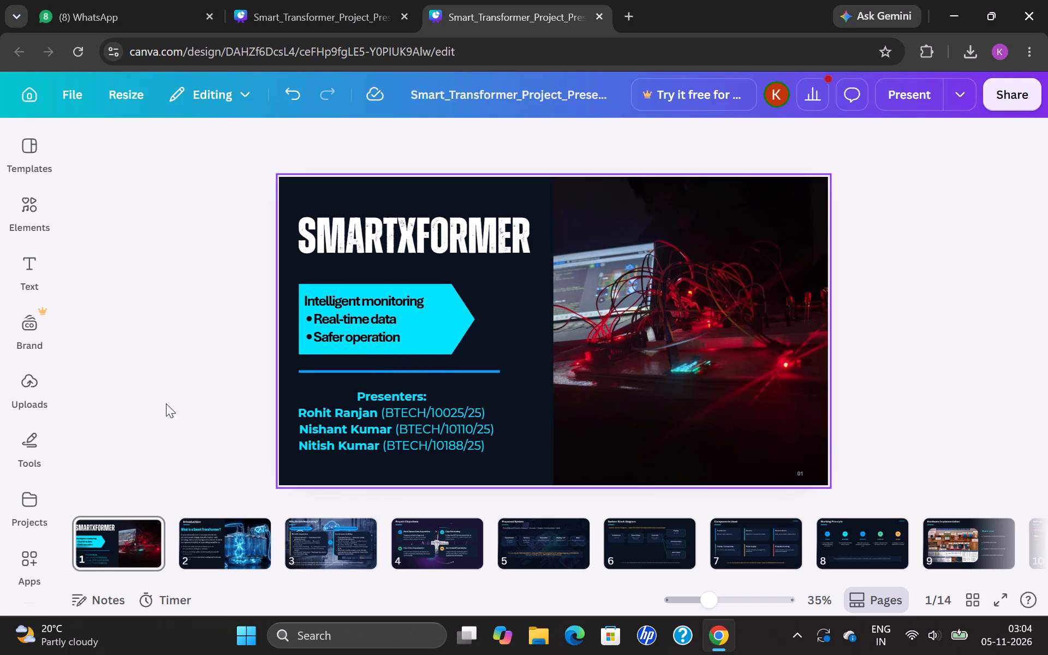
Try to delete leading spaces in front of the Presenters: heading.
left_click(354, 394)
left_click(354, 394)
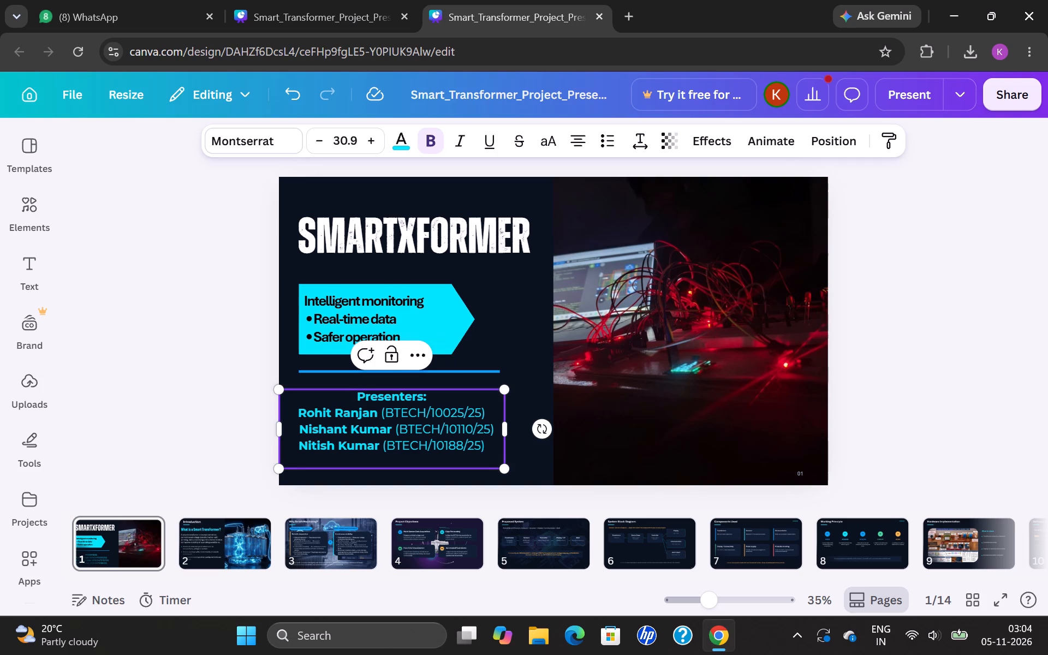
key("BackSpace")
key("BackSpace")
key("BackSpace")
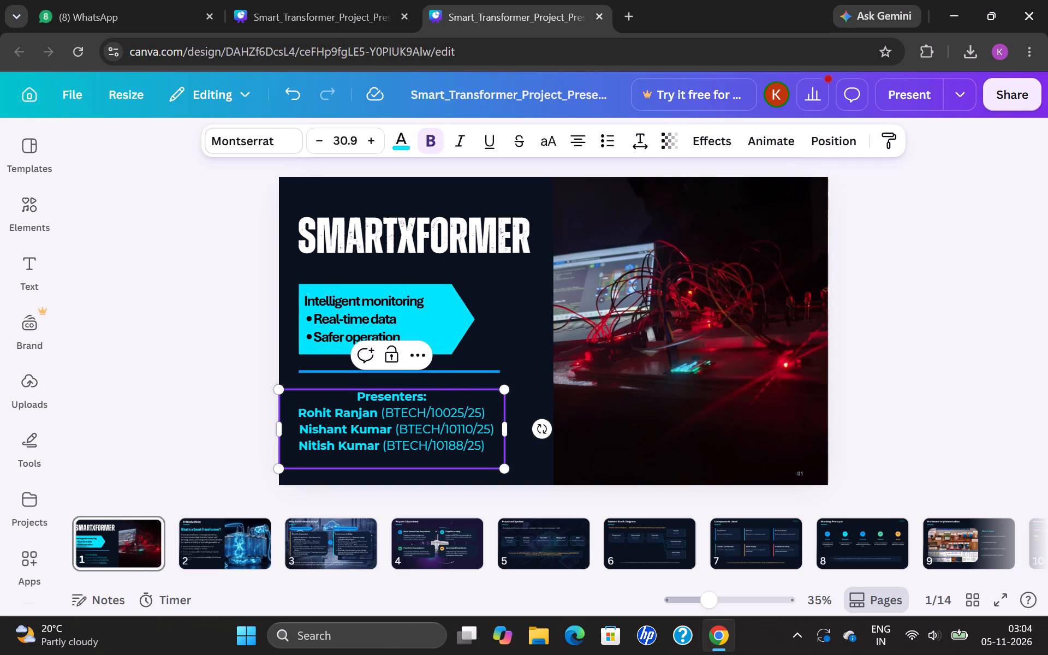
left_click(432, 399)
Nudge the presenters text block up slightly, leaving equal gaps of 56 above and below the divider.
left_click(324, 388)
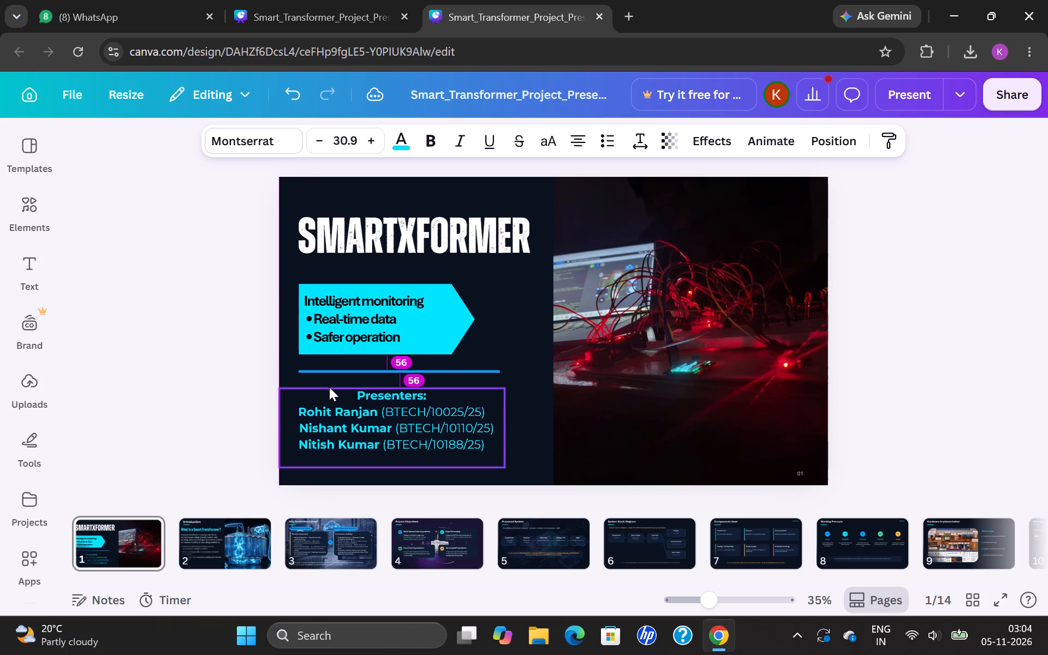
left_click(253, 317)
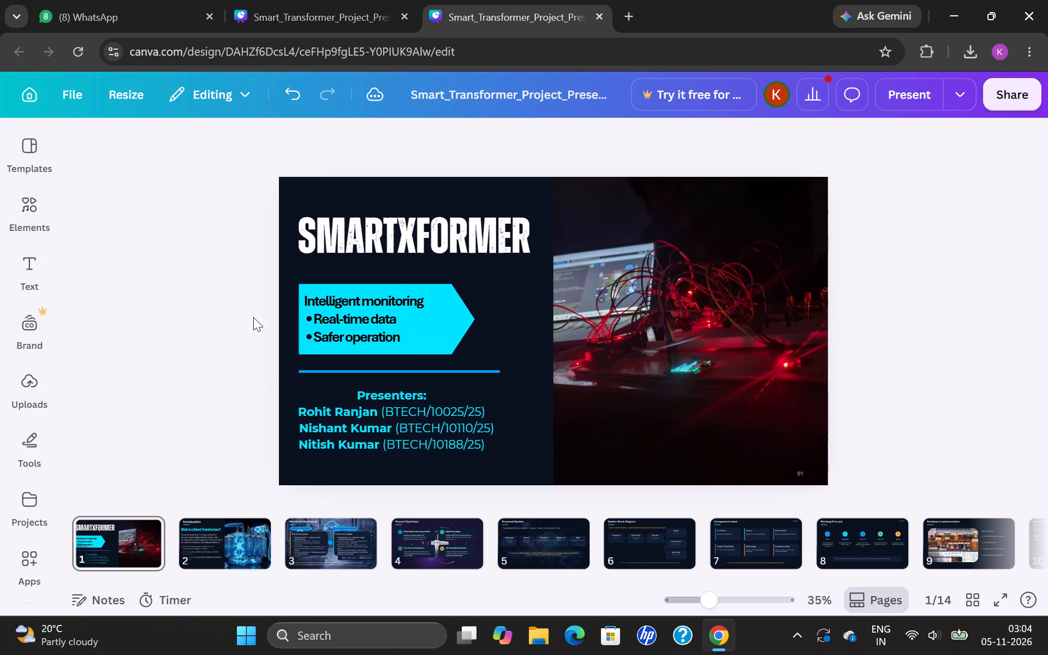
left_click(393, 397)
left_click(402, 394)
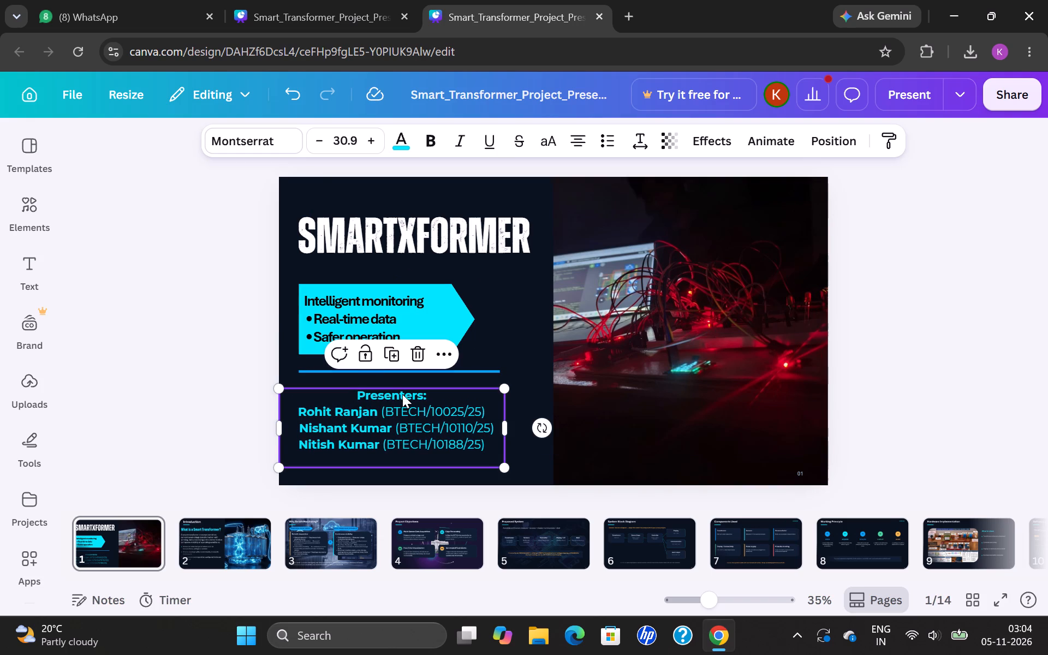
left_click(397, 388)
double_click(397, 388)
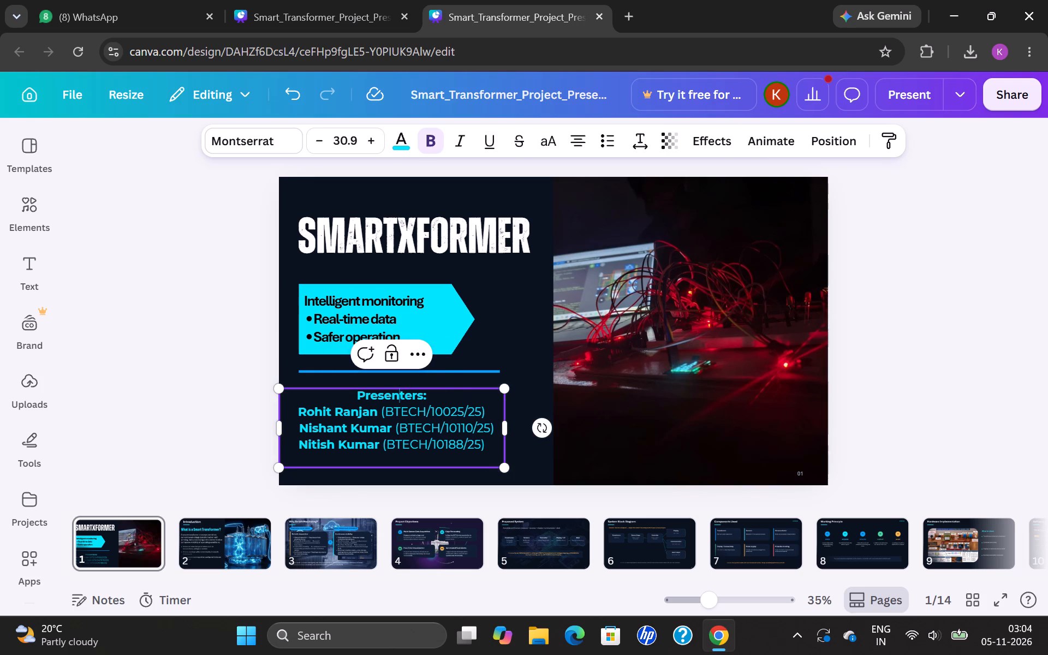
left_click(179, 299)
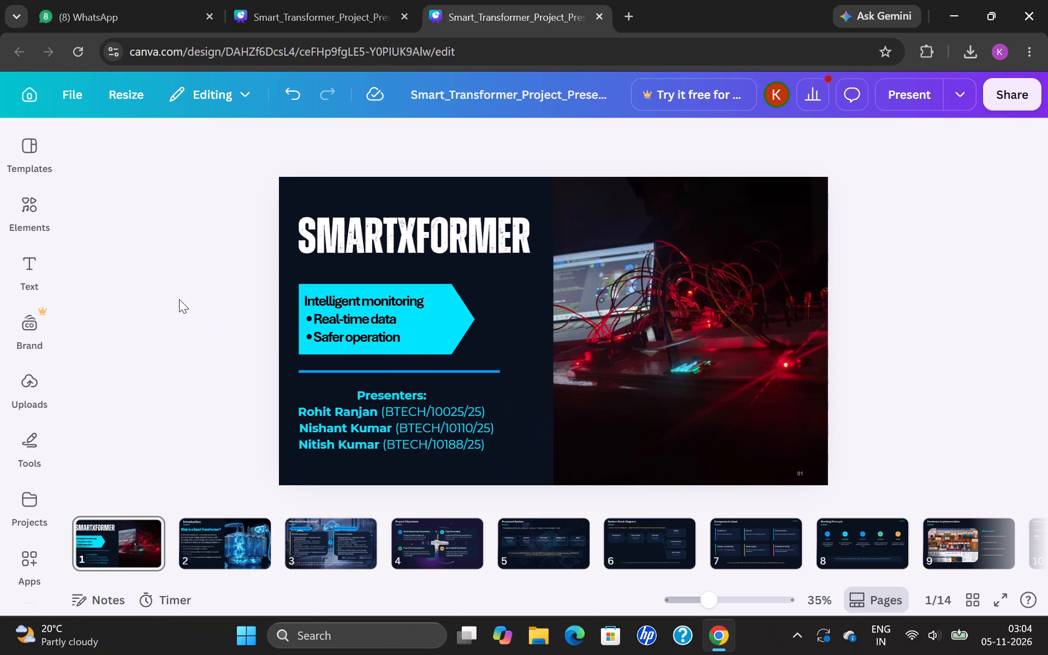
Delete the extra leading space before the second presenter's name.
left_click(295, 413)
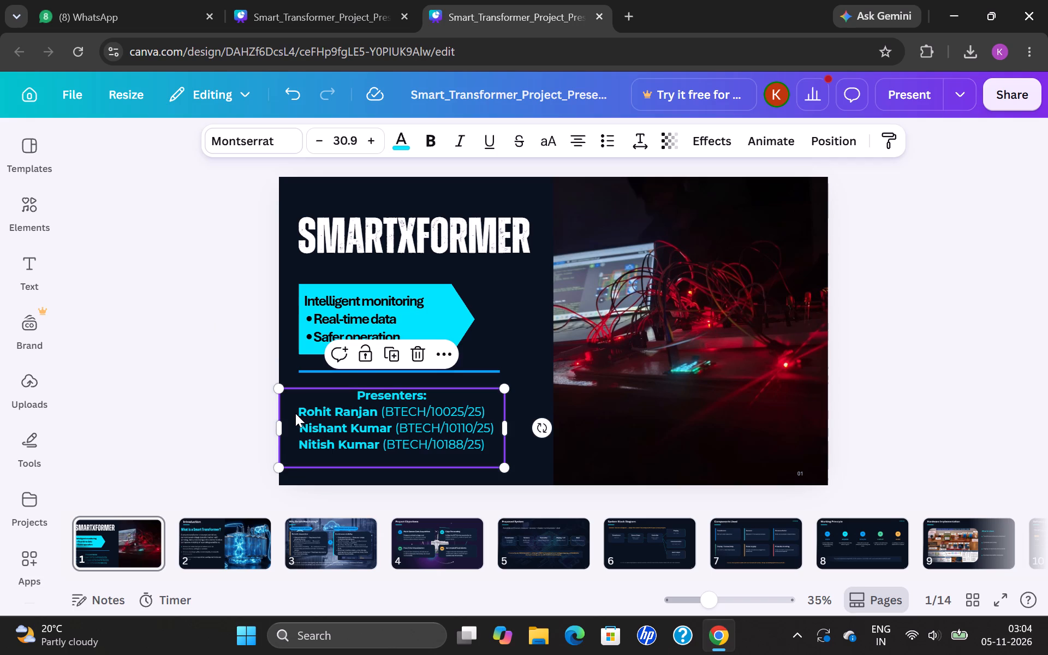
double_click(295, 413)
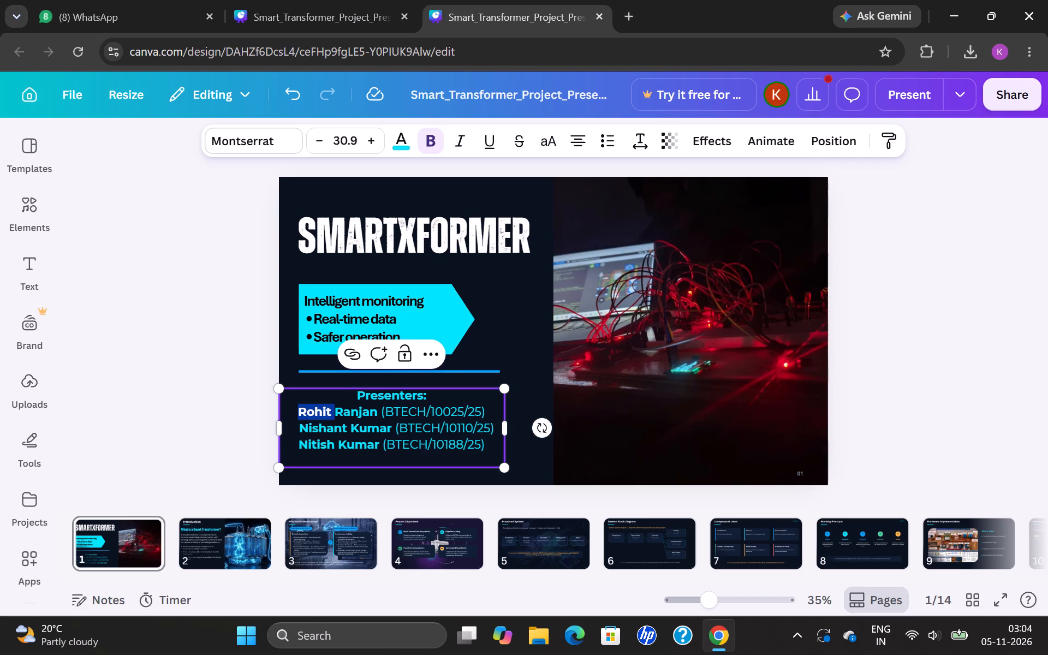
left_click(291, 425)
left_click(298, 413)
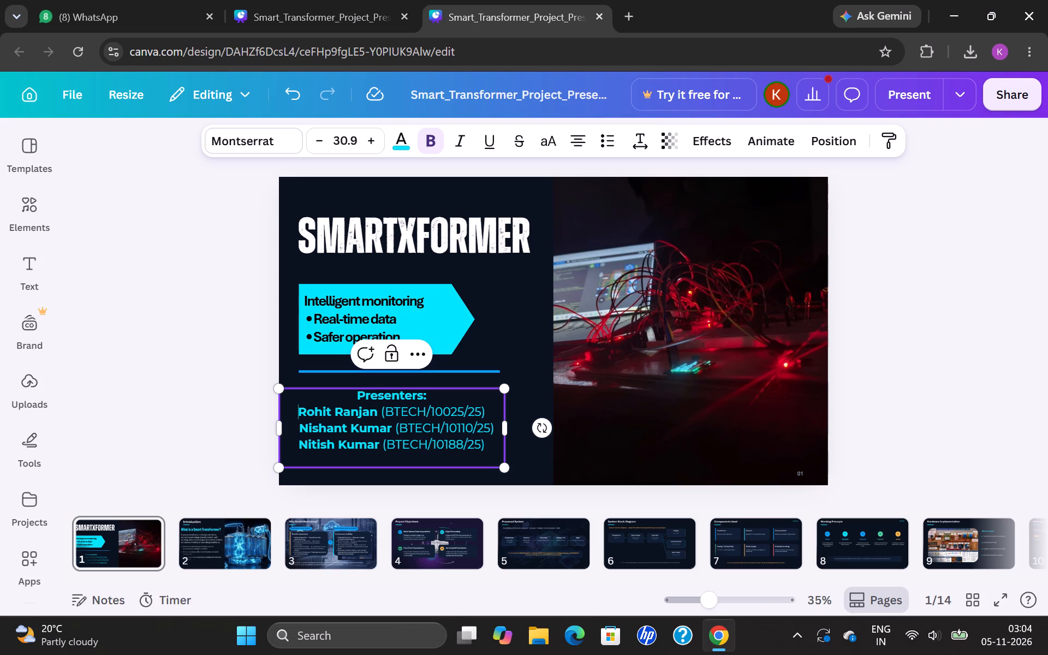
left_click(298, 426)
key("BackSpace")
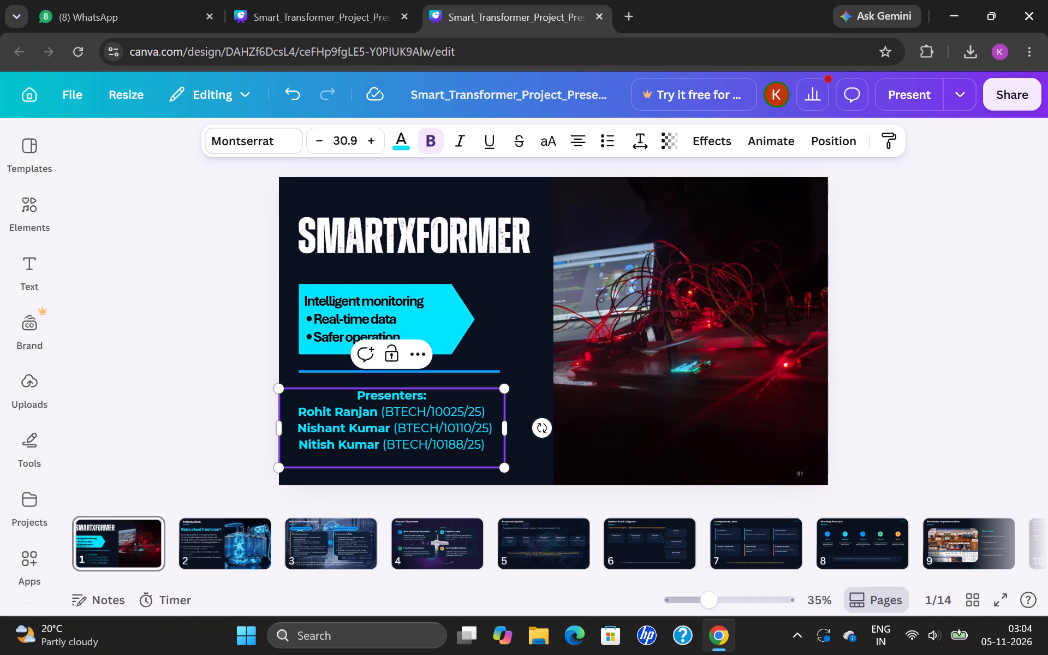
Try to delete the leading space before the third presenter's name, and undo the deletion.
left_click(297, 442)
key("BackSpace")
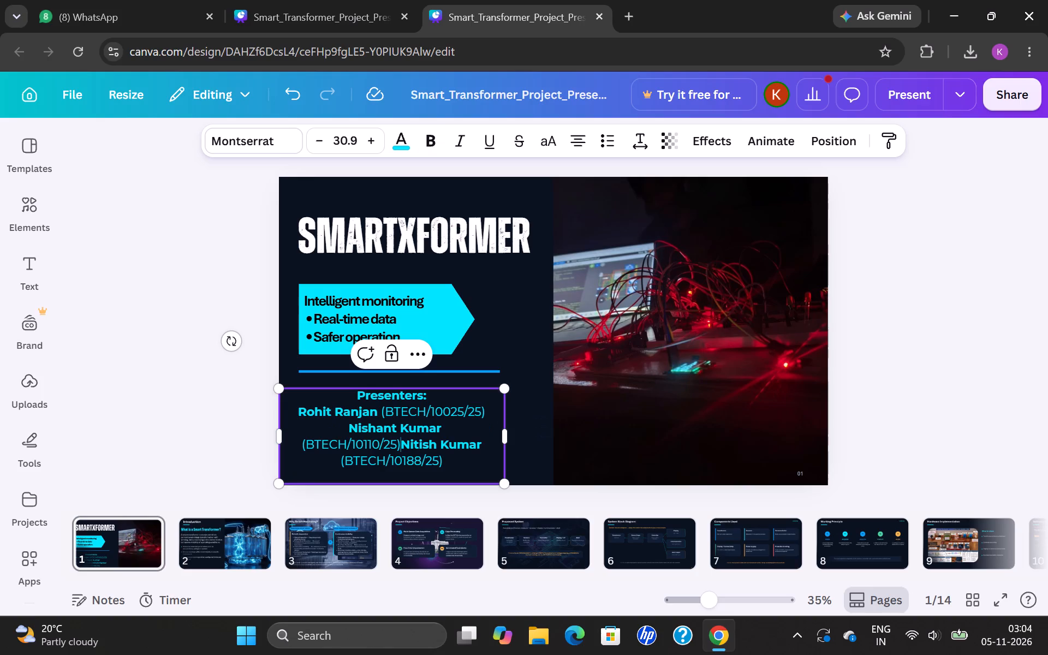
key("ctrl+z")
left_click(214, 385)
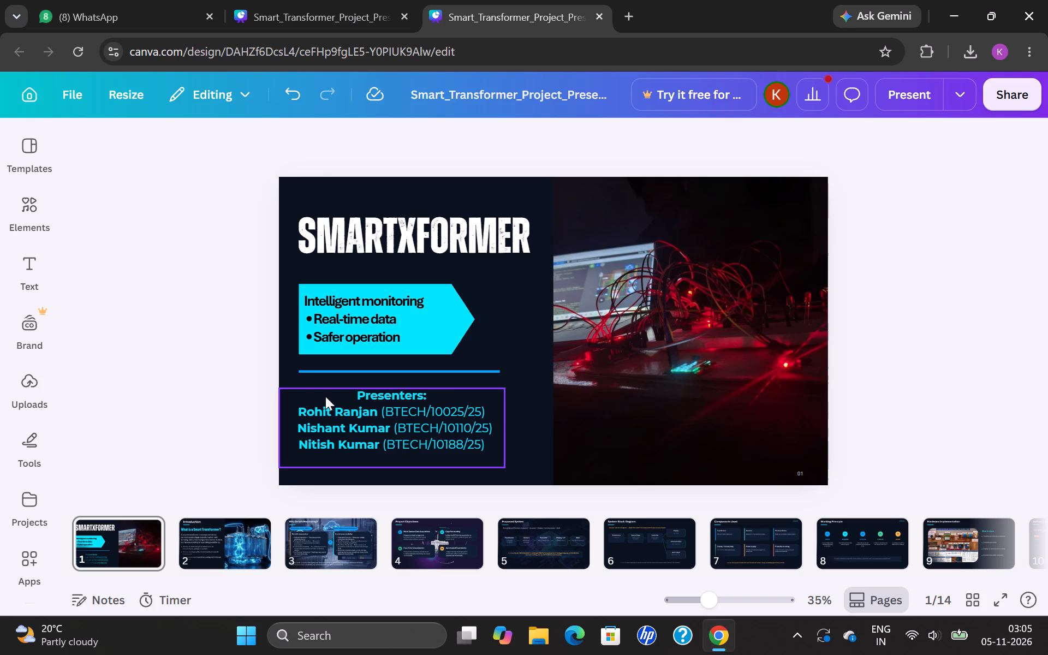
Move the Introduction heading on slide 2 left to line up with the What is a Smart Transformer? heading.
scroll(118, 399, "down", 1)
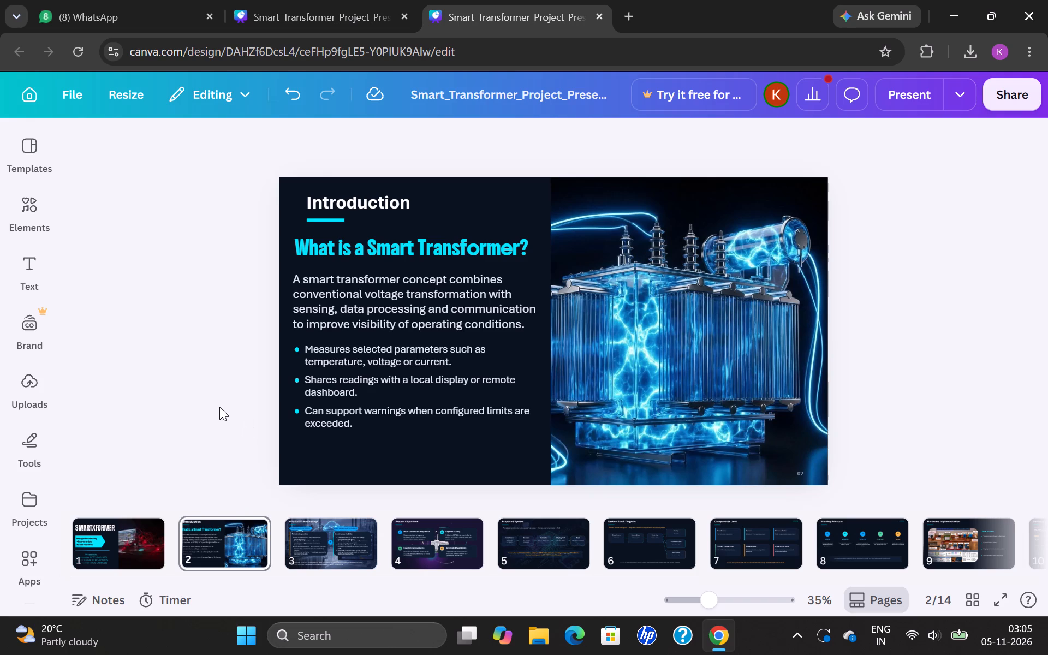
key("Right")
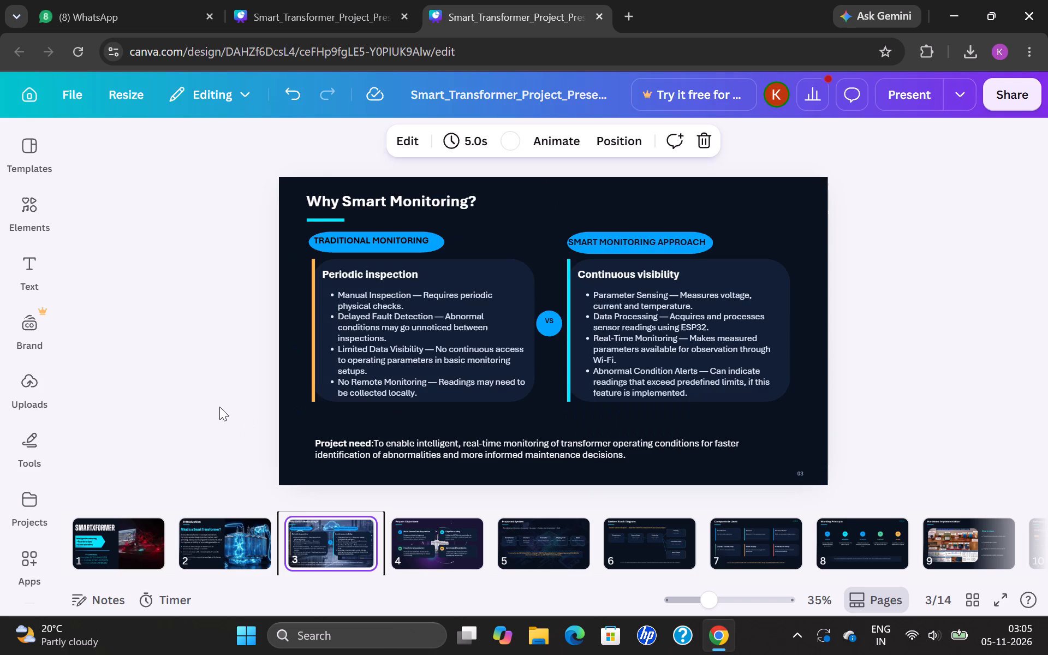
key("Left")
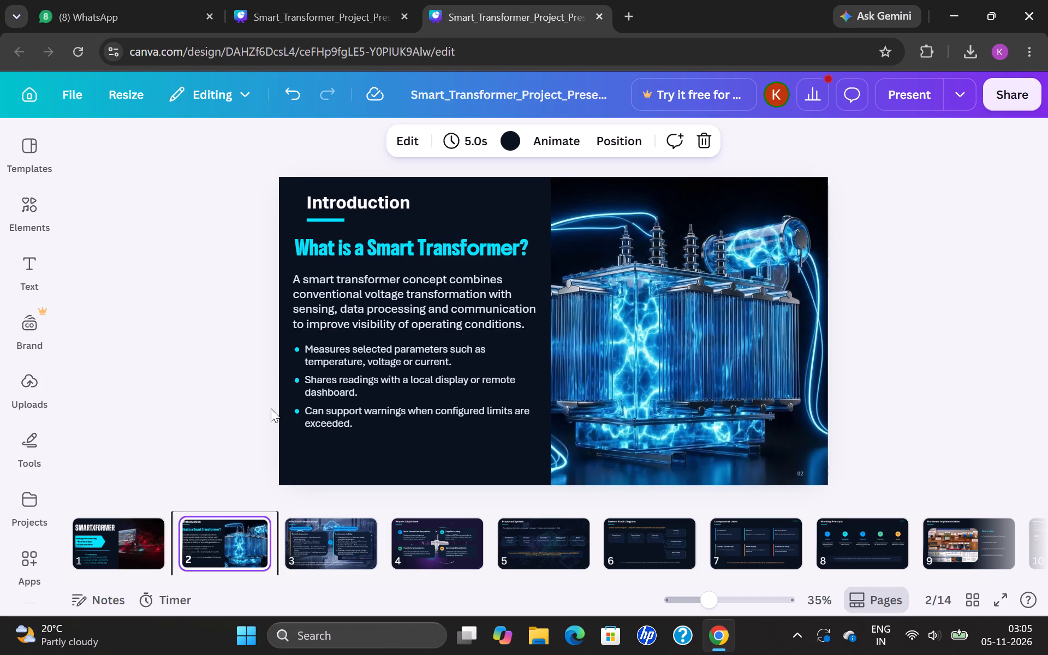
left_click_drag(329, 203, 315, 202)
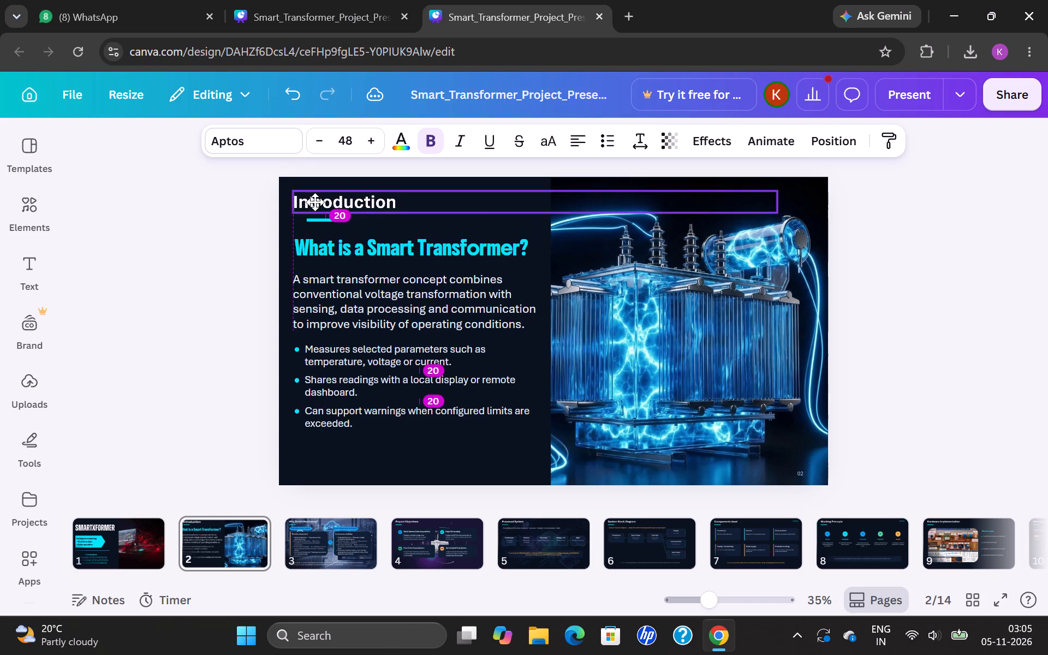
left_click_drag(315, 202, 316, 202)
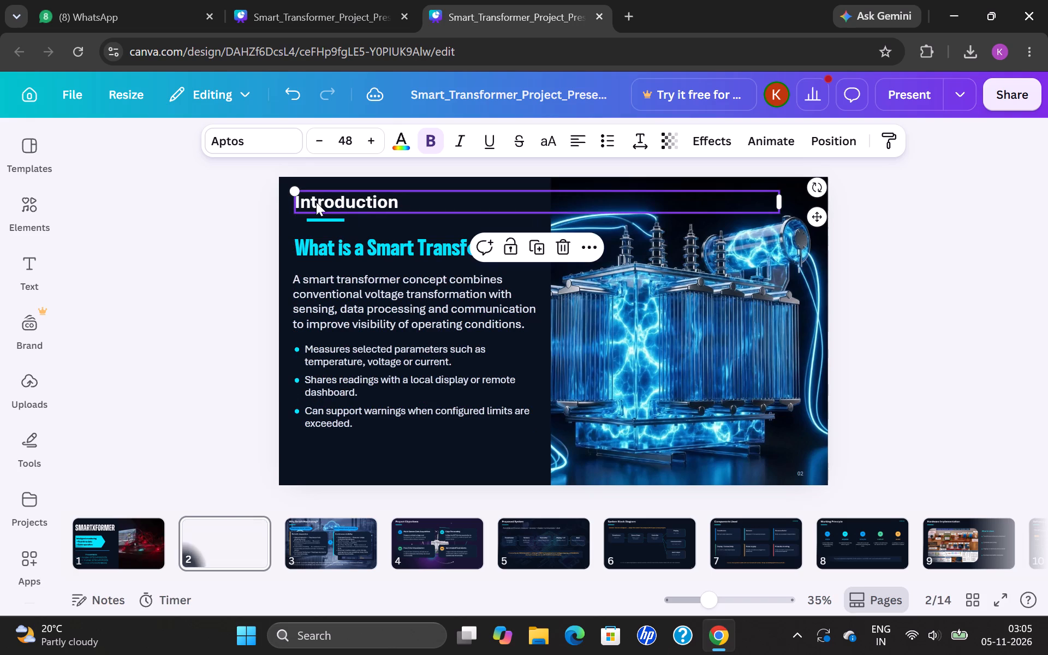
left_click(246, 221)
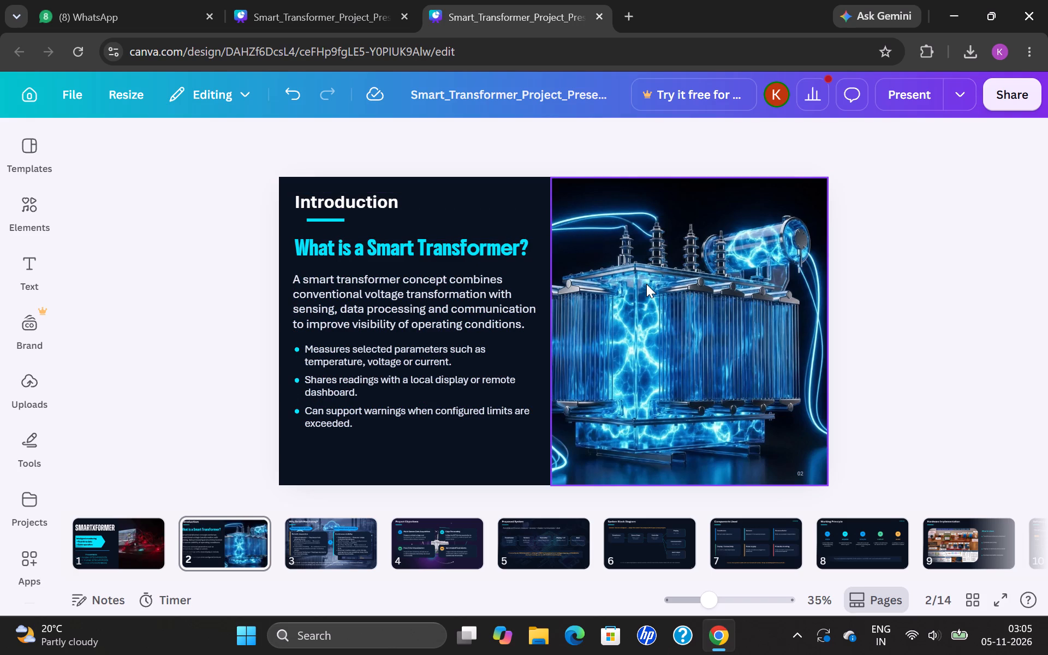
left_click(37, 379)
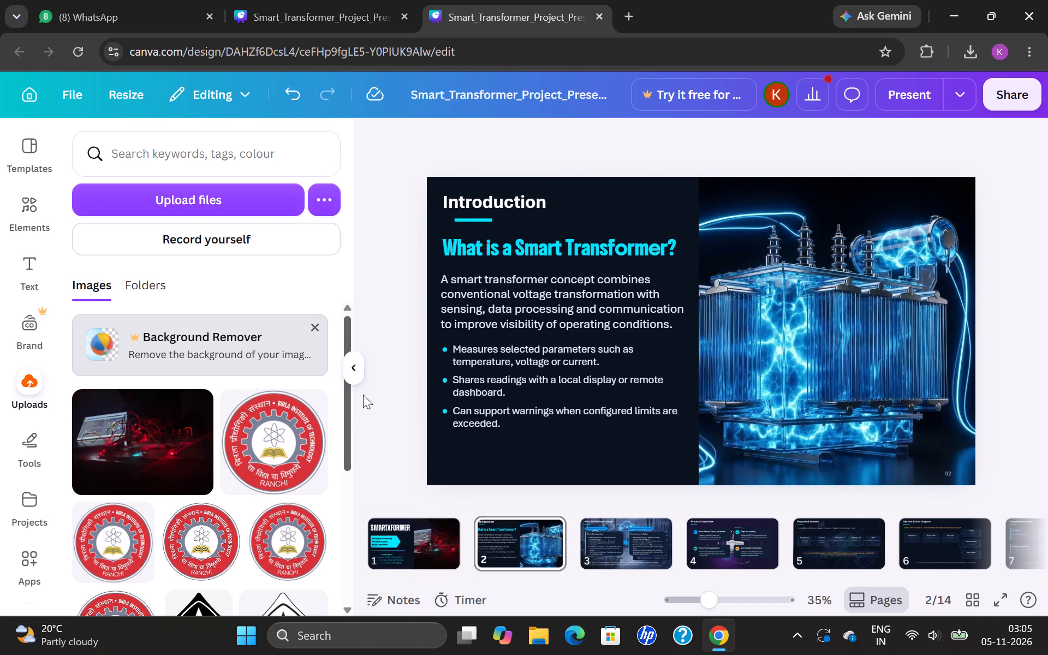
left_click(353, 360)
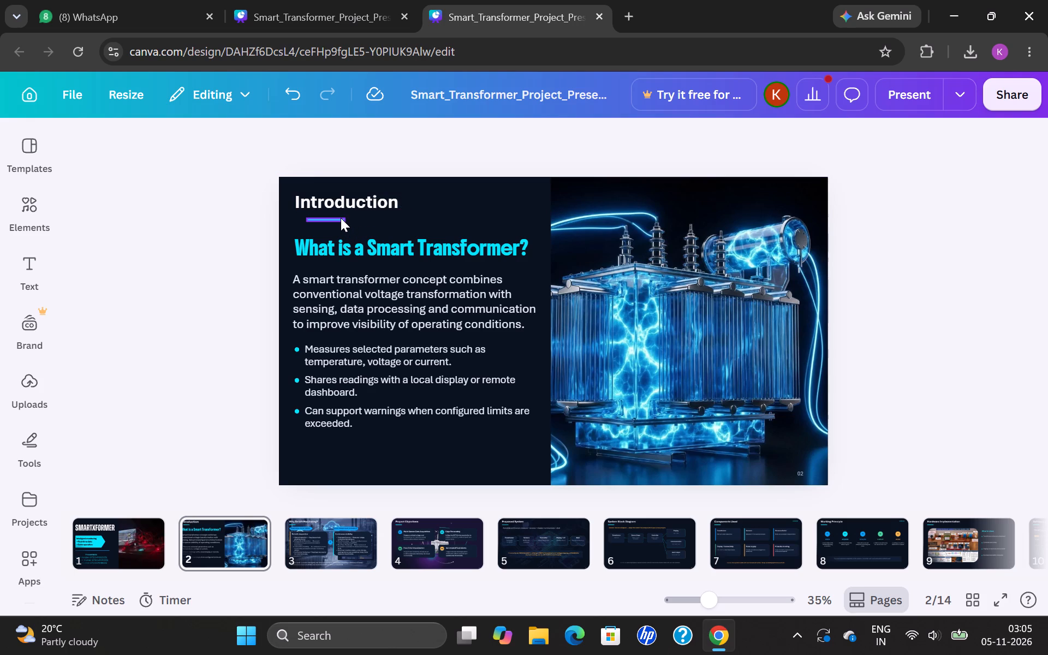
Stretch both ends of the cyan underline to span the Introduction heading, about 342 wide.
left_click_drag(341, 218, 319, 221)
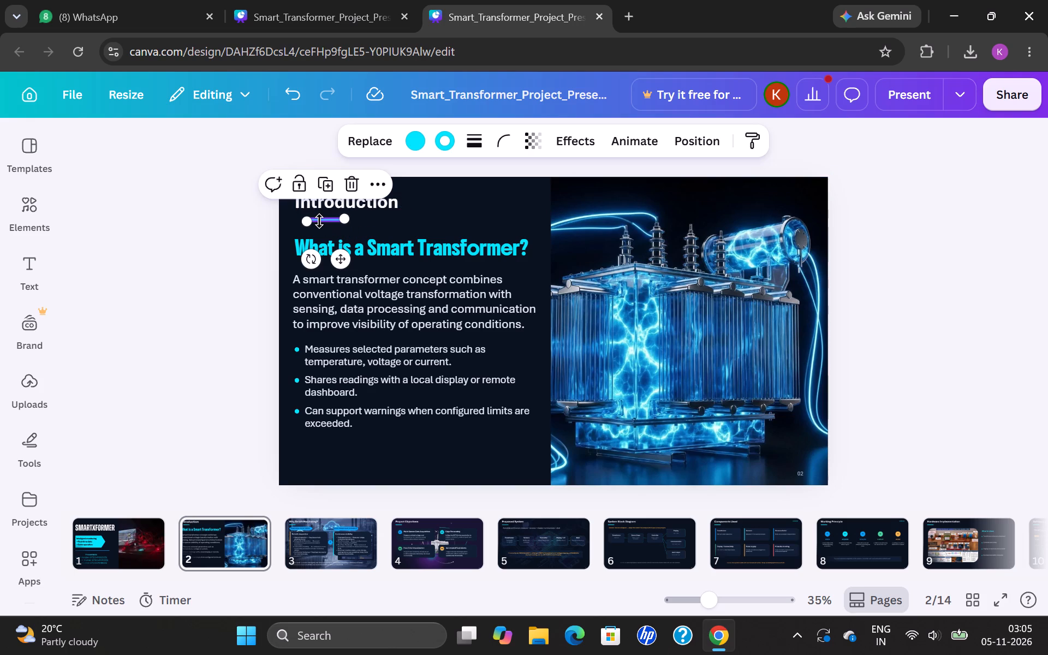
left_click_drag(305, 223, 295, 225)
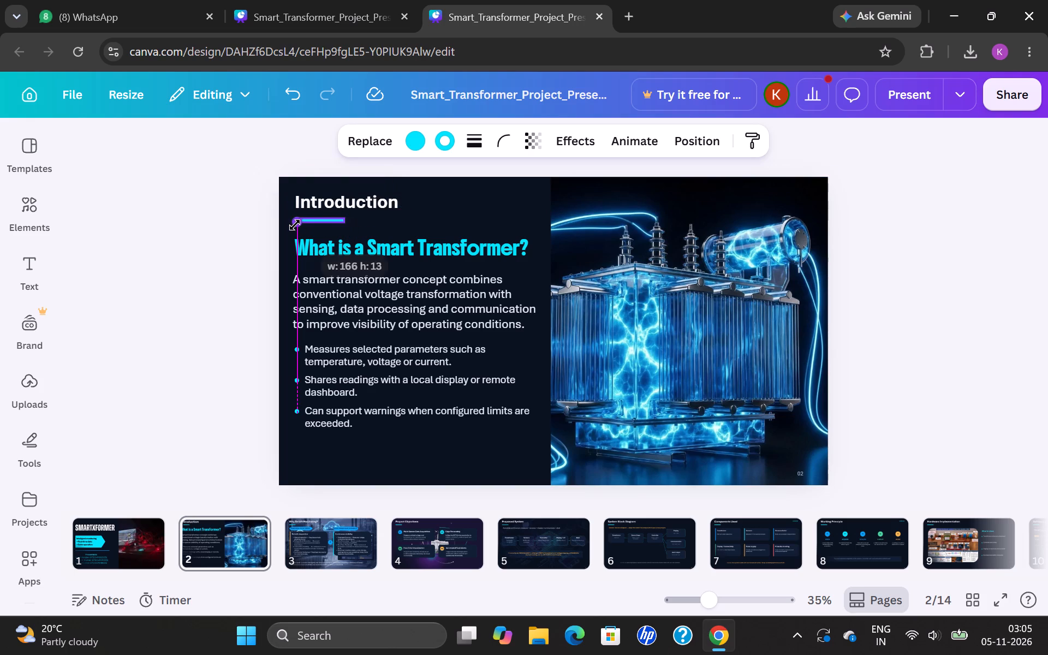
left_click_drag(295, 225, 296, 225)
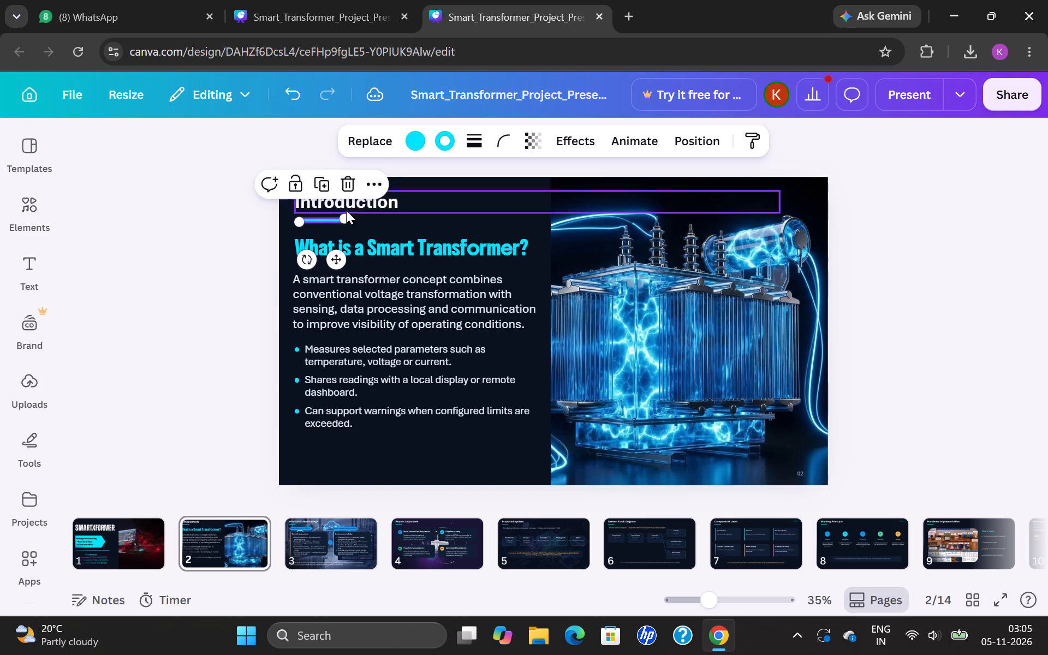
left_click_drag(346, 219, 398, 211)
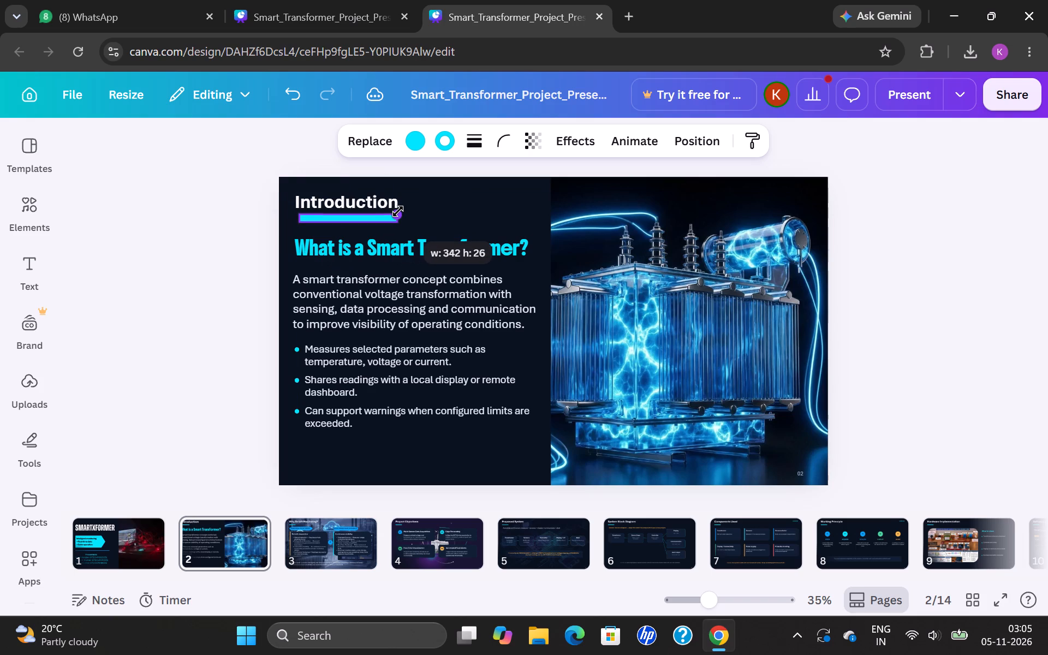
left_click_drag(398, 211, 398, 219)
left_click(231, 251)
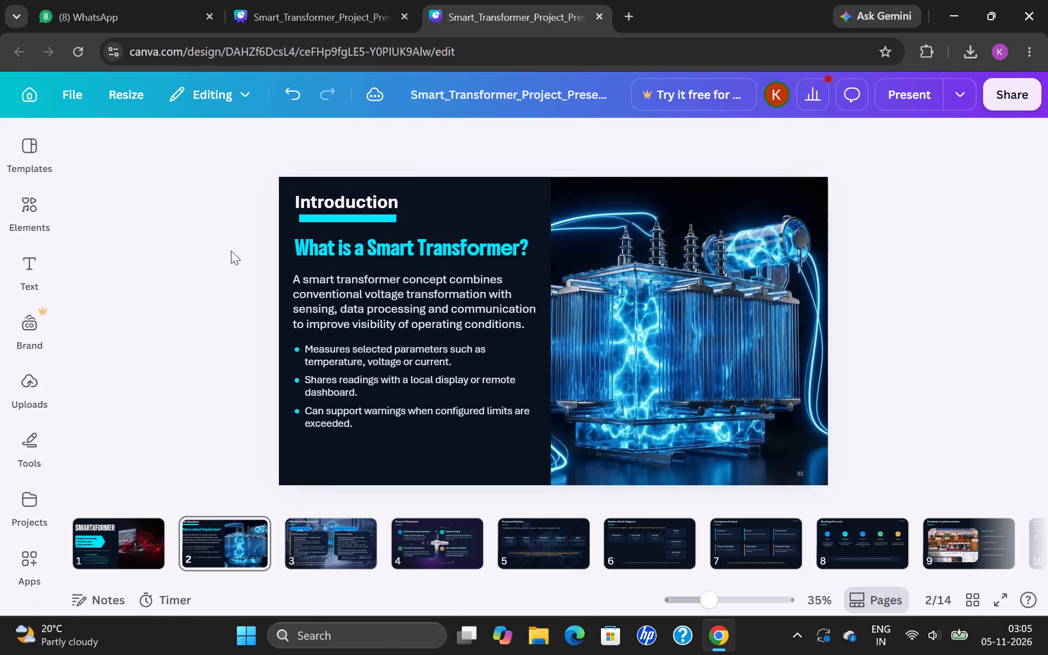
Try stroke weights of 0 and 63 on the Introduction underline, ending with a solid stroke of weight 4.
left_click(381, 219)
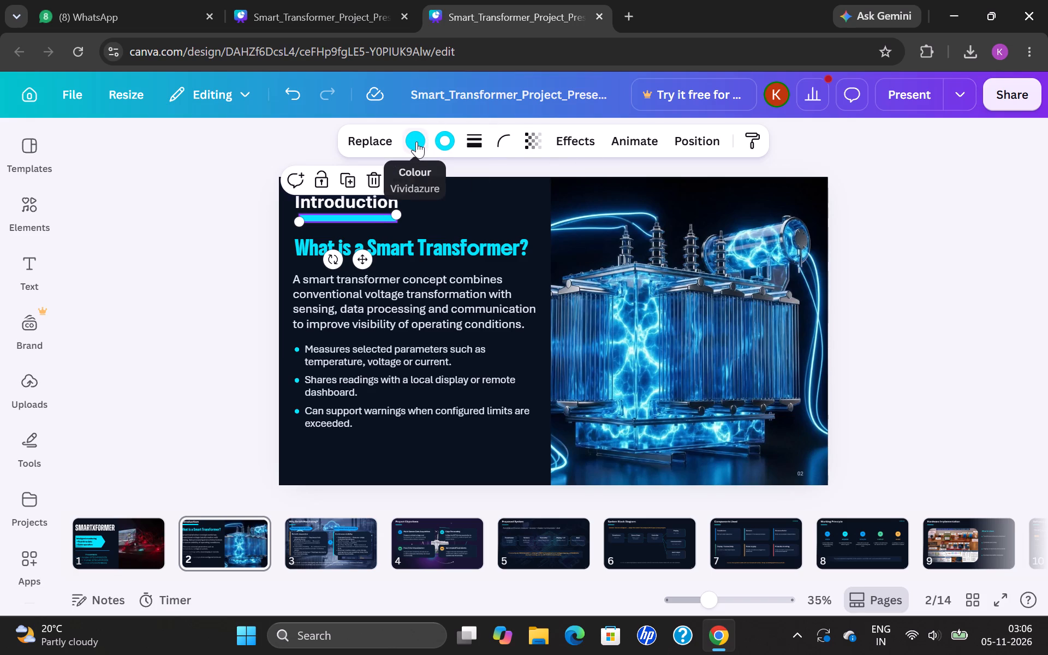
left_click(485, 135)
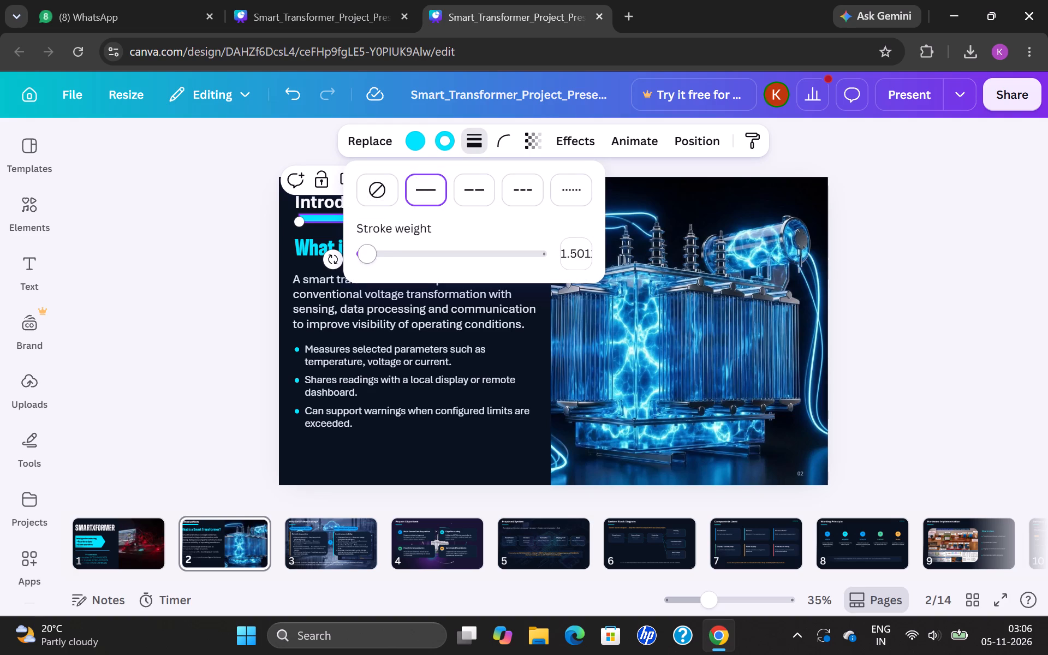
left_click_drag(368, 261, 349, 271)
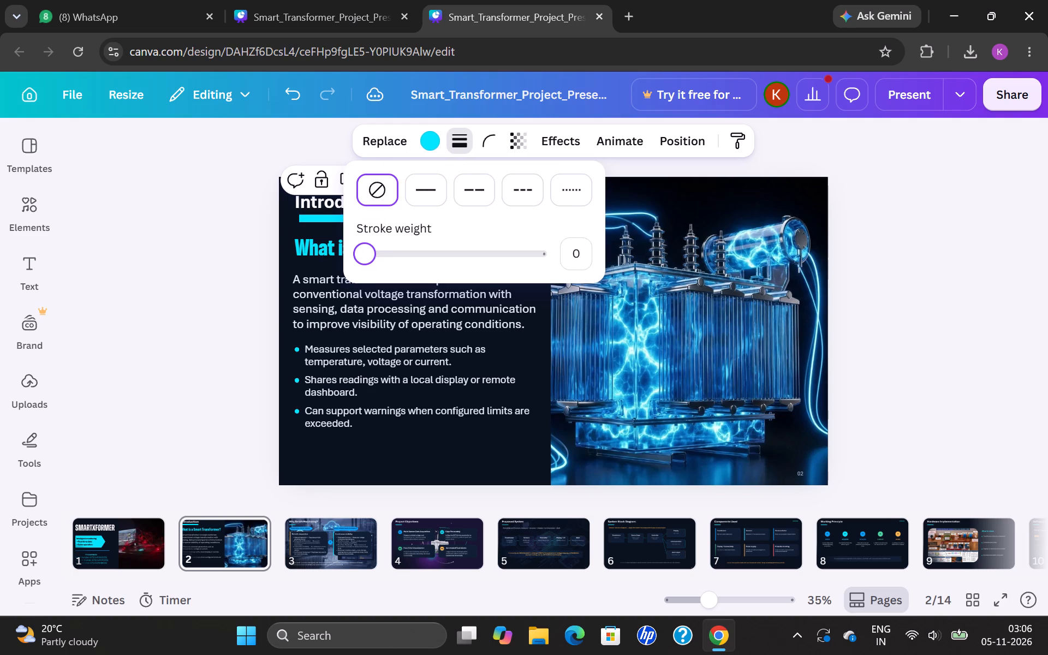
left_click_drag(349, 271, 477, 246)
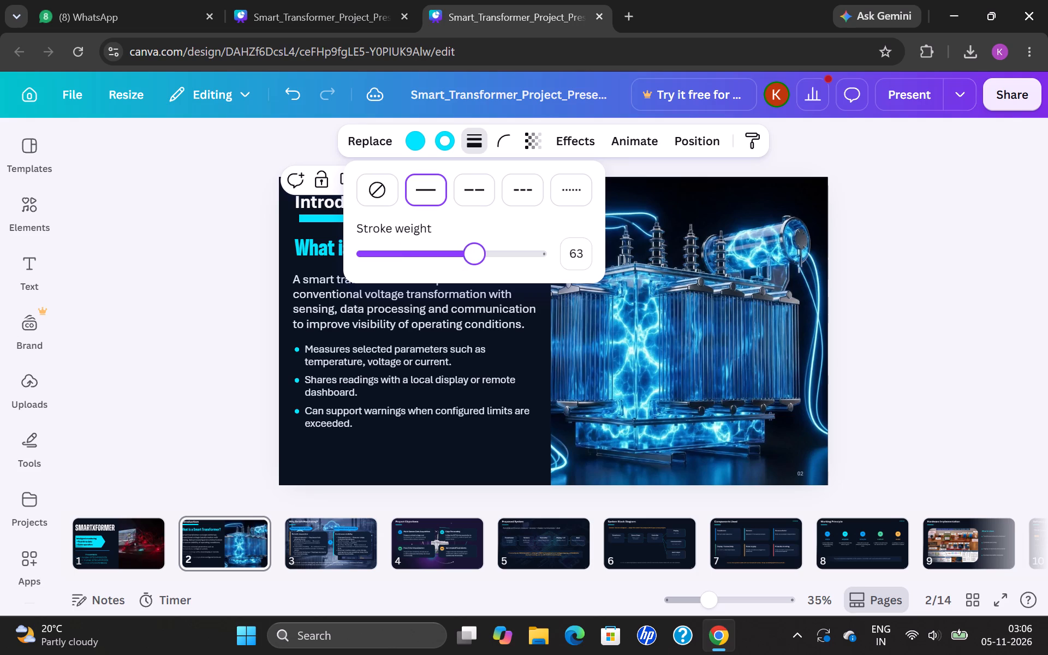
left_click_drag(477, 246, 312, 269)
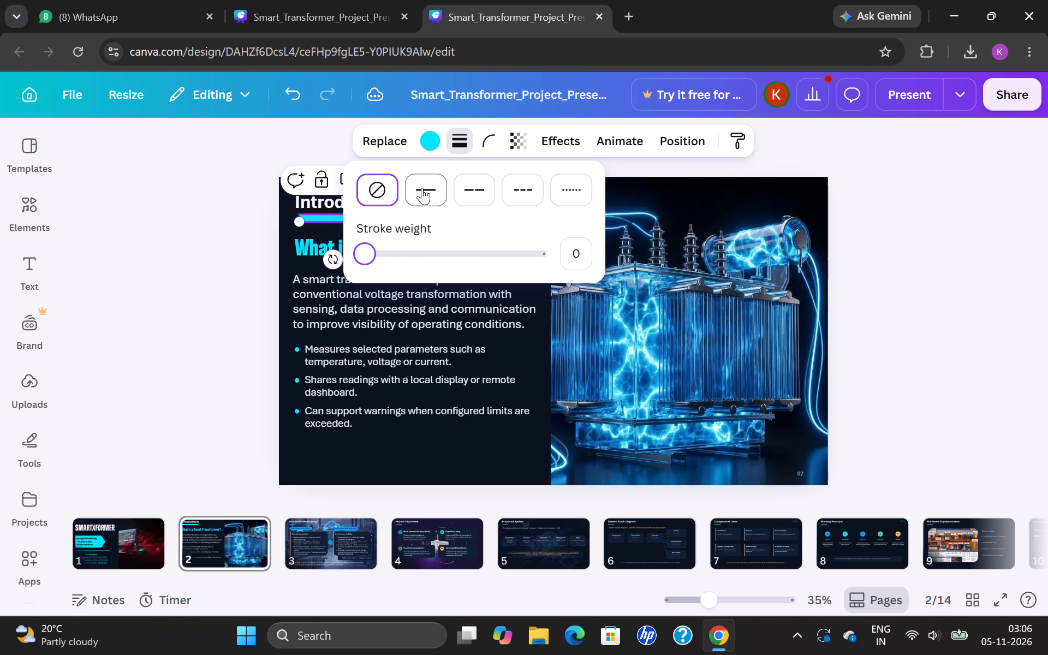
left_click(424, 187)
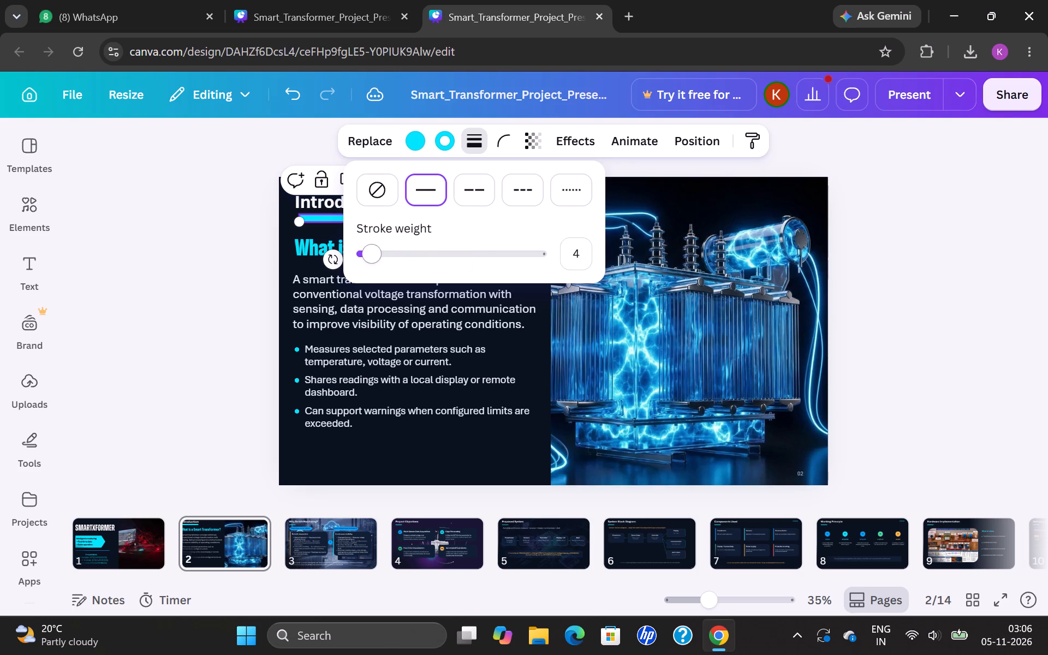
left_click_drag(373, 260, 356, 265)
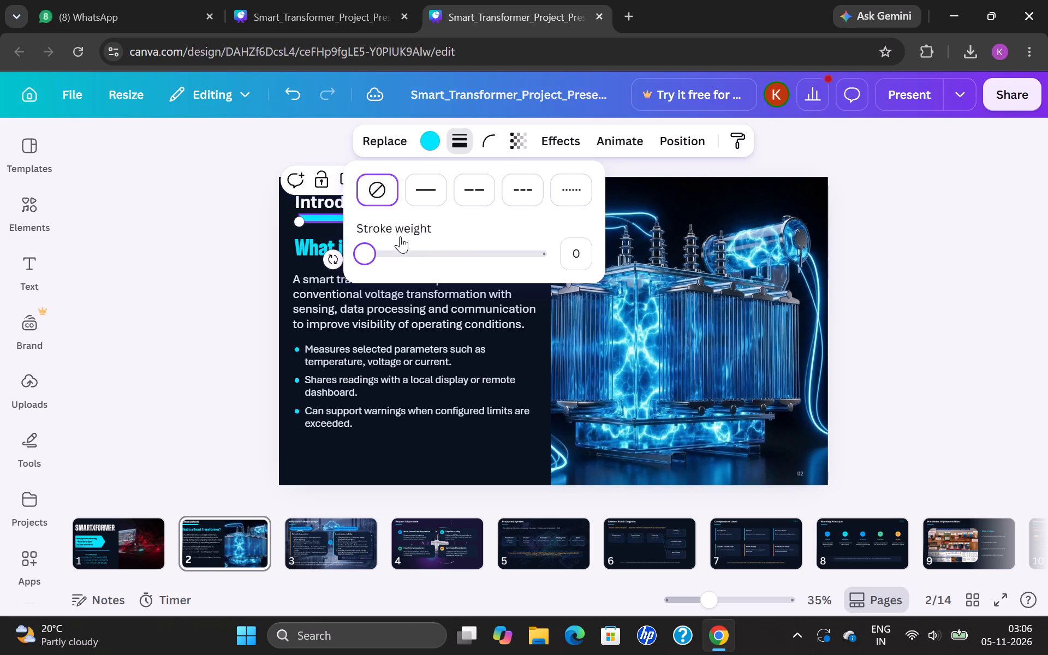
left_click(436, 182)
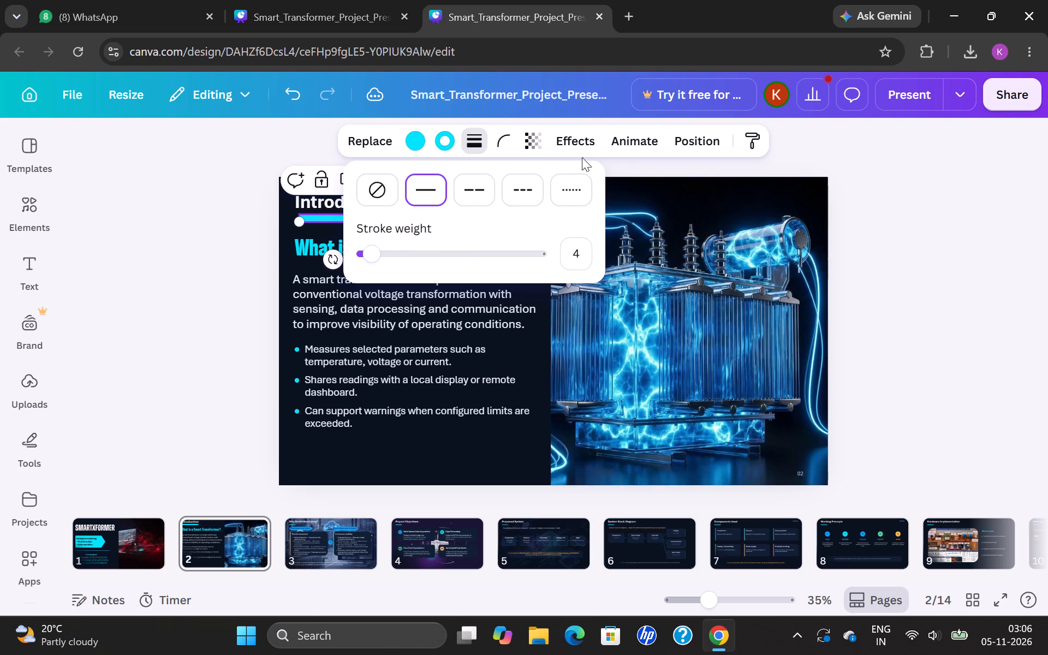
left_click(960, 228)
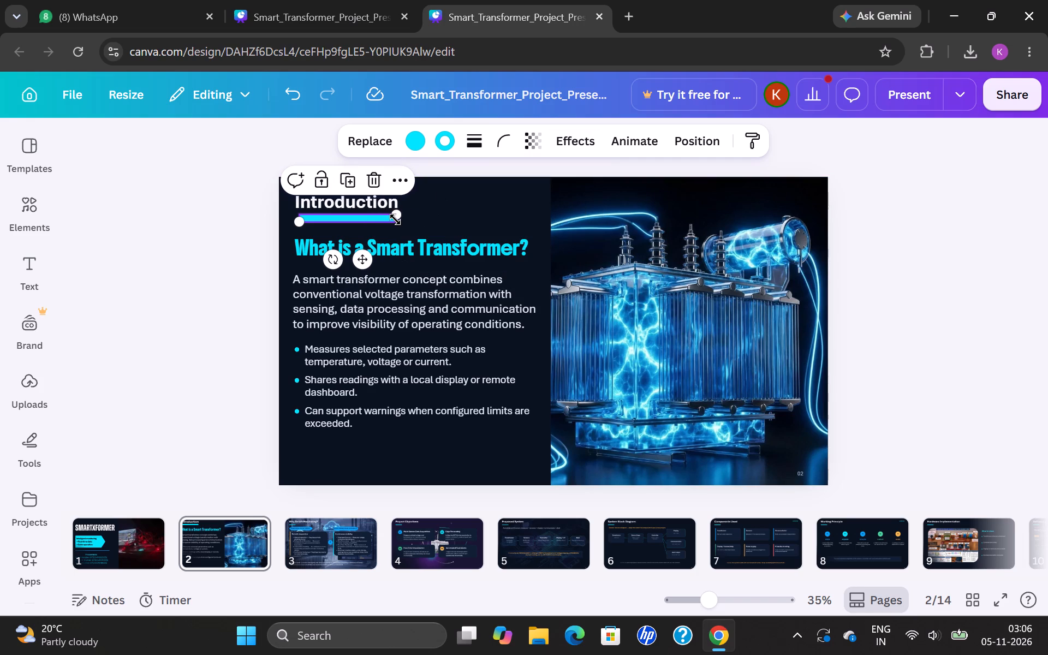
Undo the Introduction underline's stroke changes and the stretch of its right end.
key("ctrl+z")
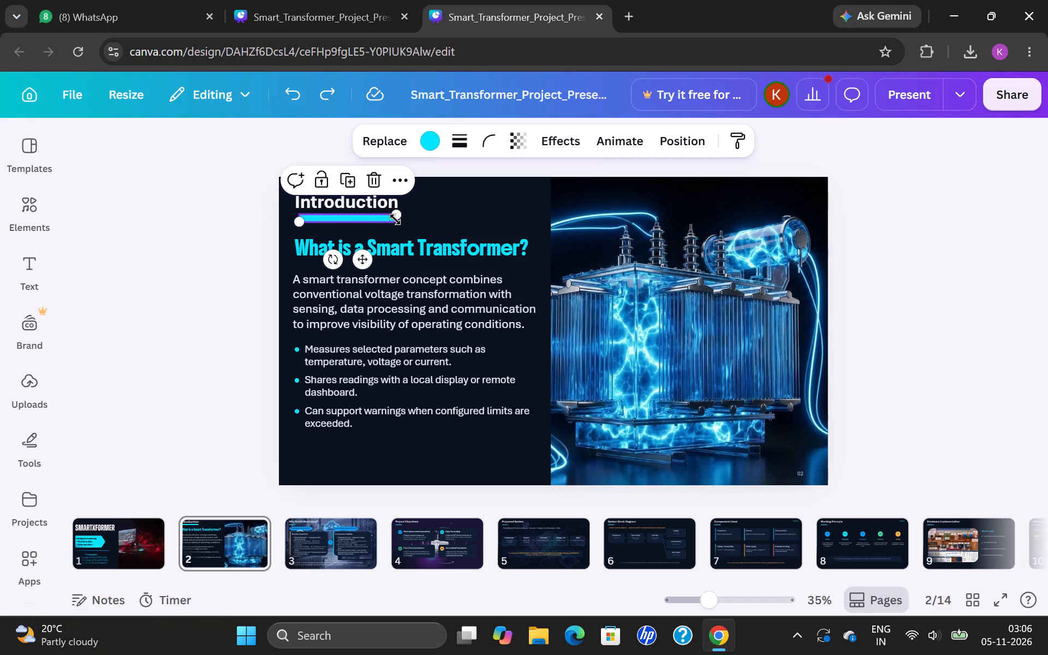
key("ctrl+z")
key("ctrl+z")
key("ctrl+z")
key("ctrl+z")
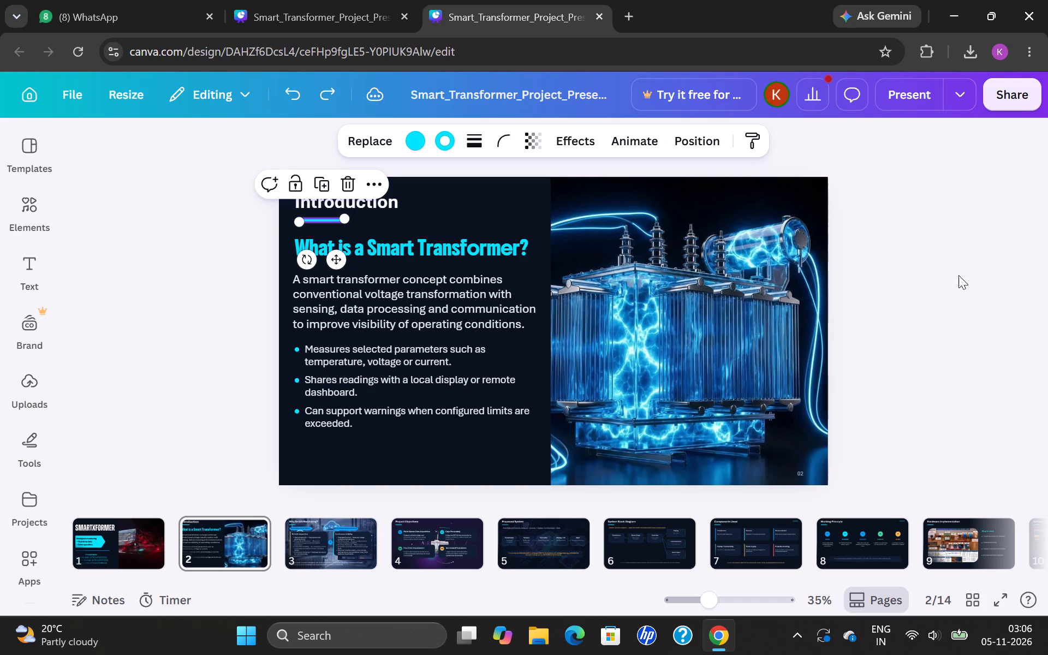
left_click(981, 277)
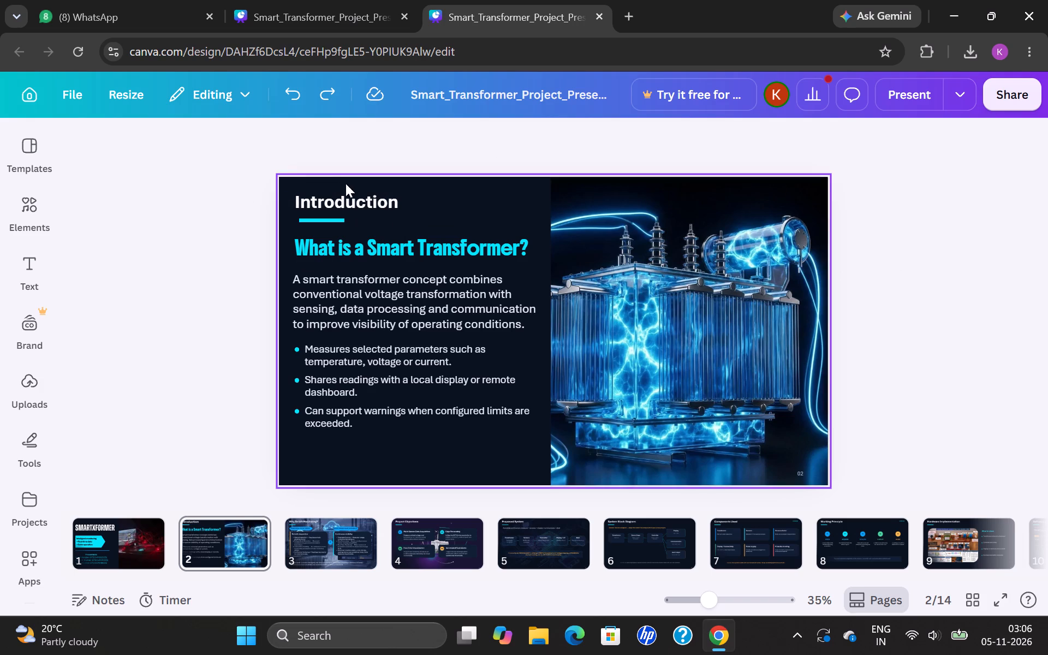
Delete the cyan underline beneath the Introduction heading on slide 2.
left_click(325, 218)
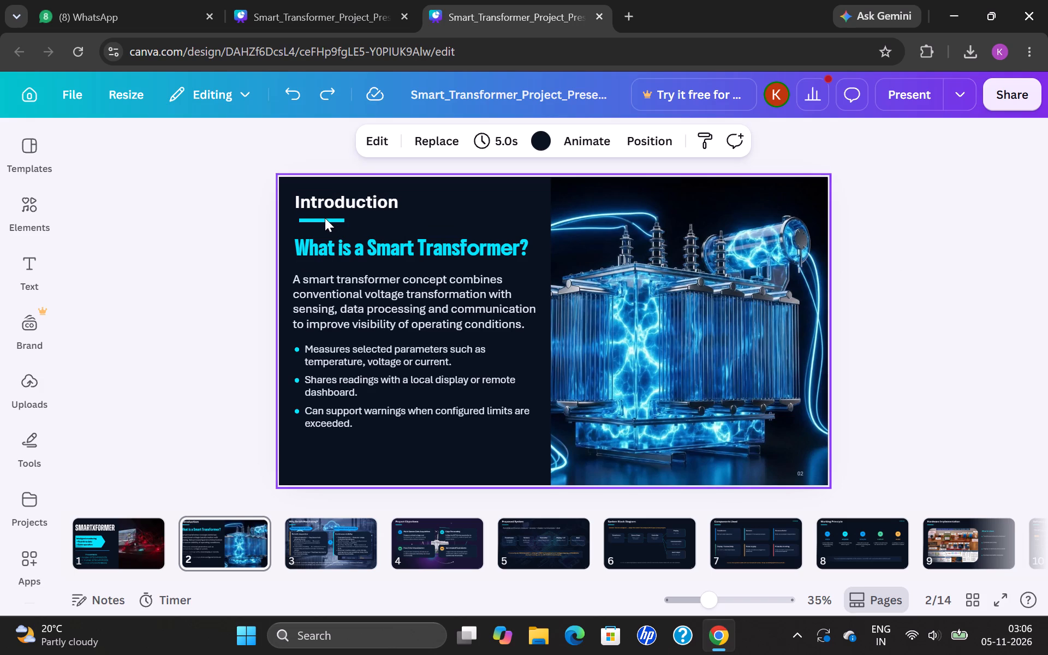
left_click(317, 219)
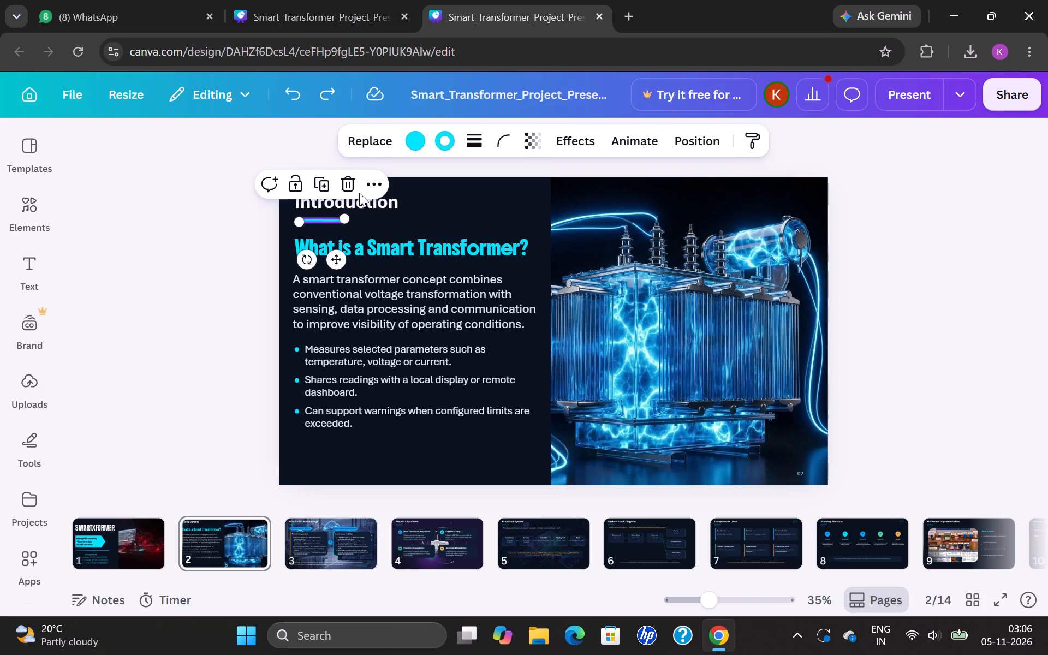
left_click(348, 181)
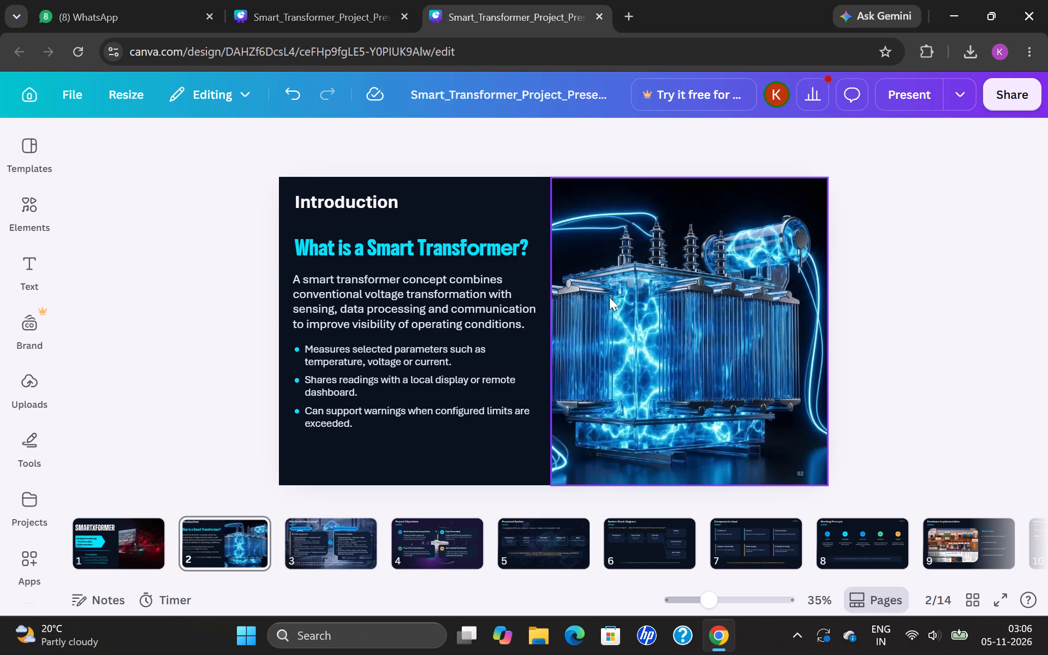
Adjust the cyan underline beneath the Project Objectives heading on slide 4 to about 131 wide and 10 high.
left_click(318, 535)
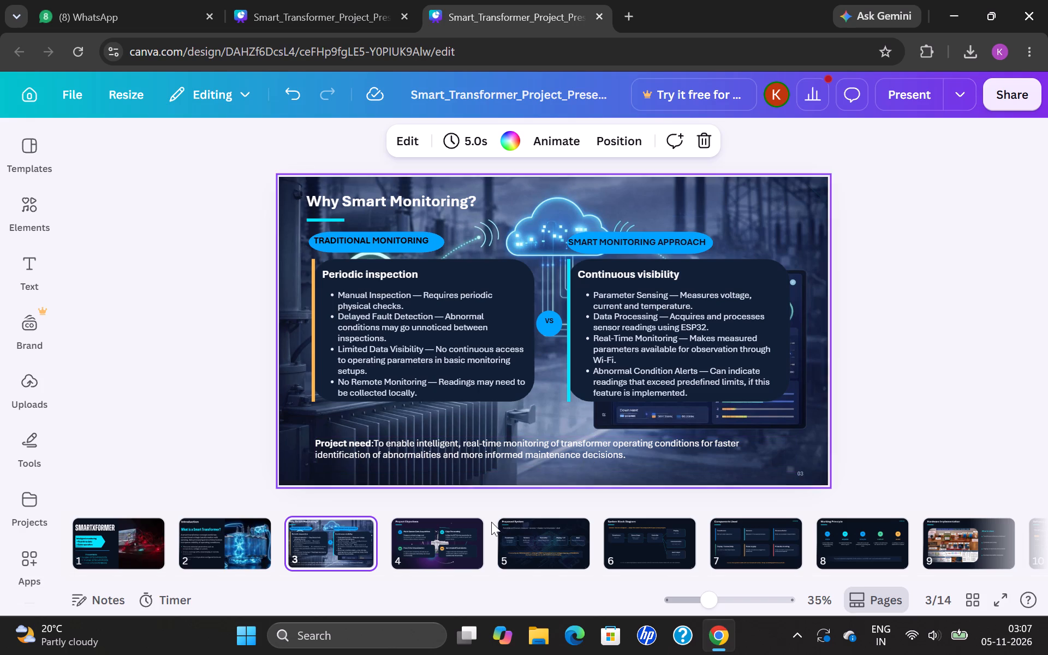
left_click(437, 553)
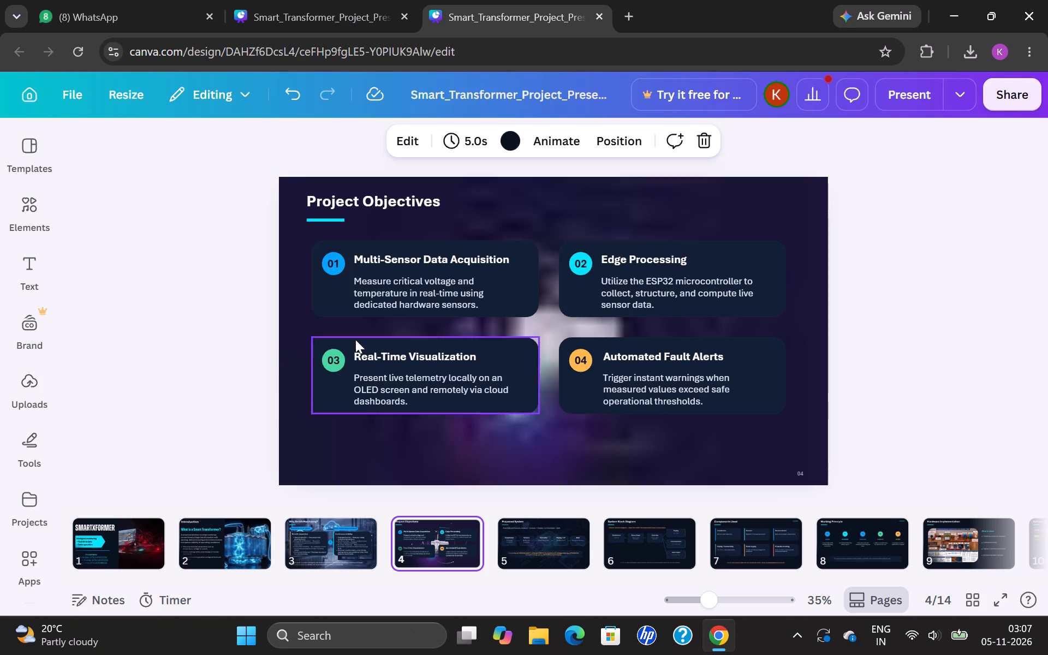
left_click(313, 220)
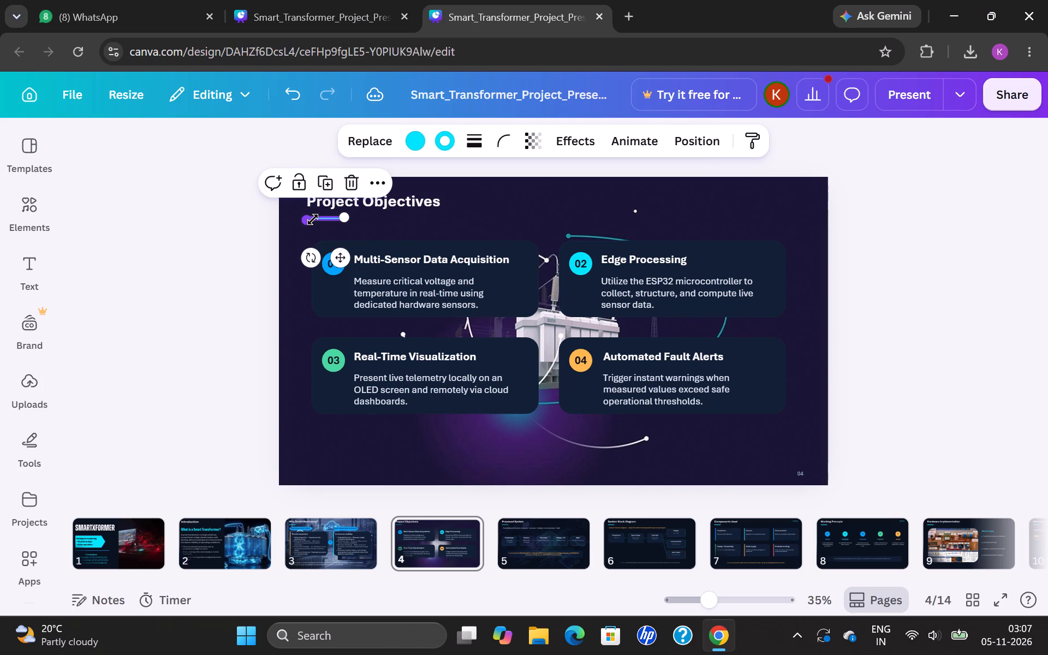
left_click(314, 219)
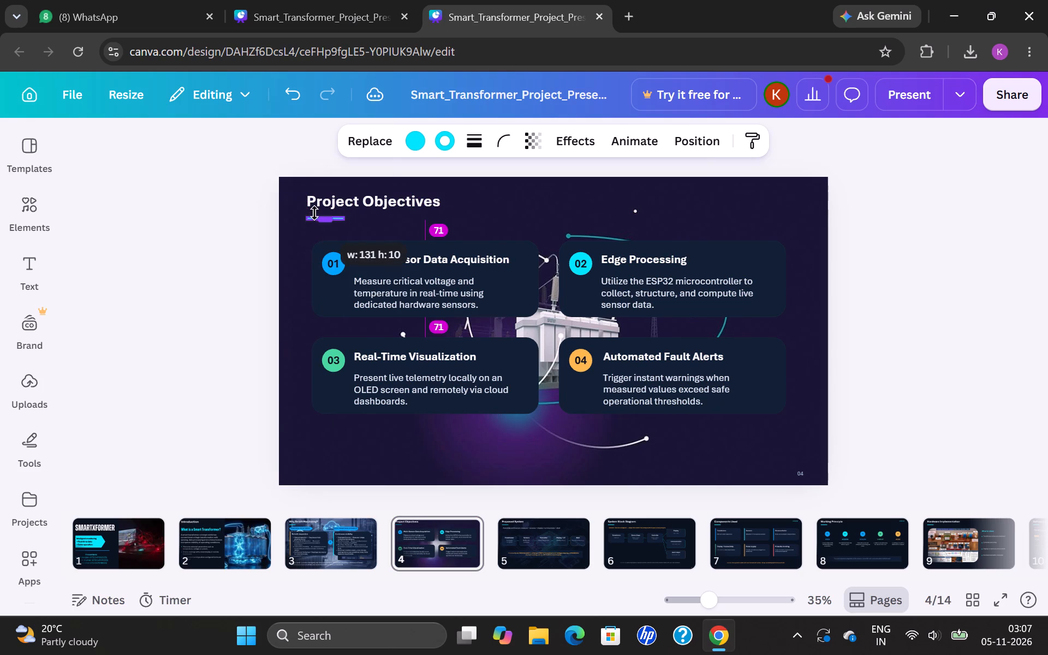
left_click_drag(312, 219, 312, 213)
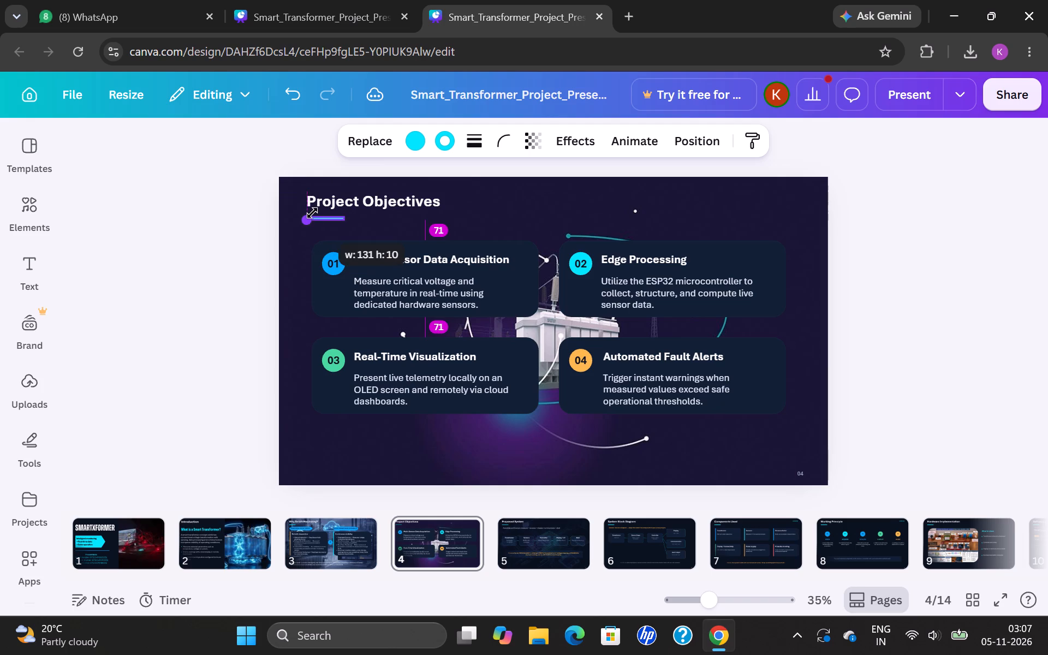
left_click_drag(312, 213, 312, 214)
left_click(223, 224)
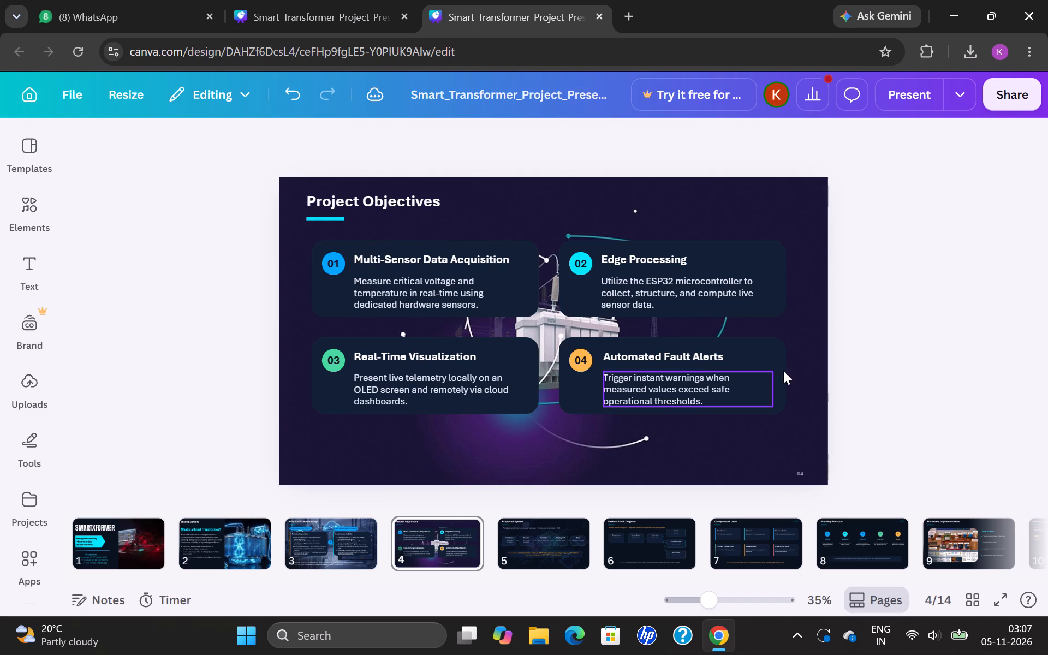
Review slides 5 to 9, from Proposed System through Hardware Implementation, including the caption over the hardware image.
key("Right")
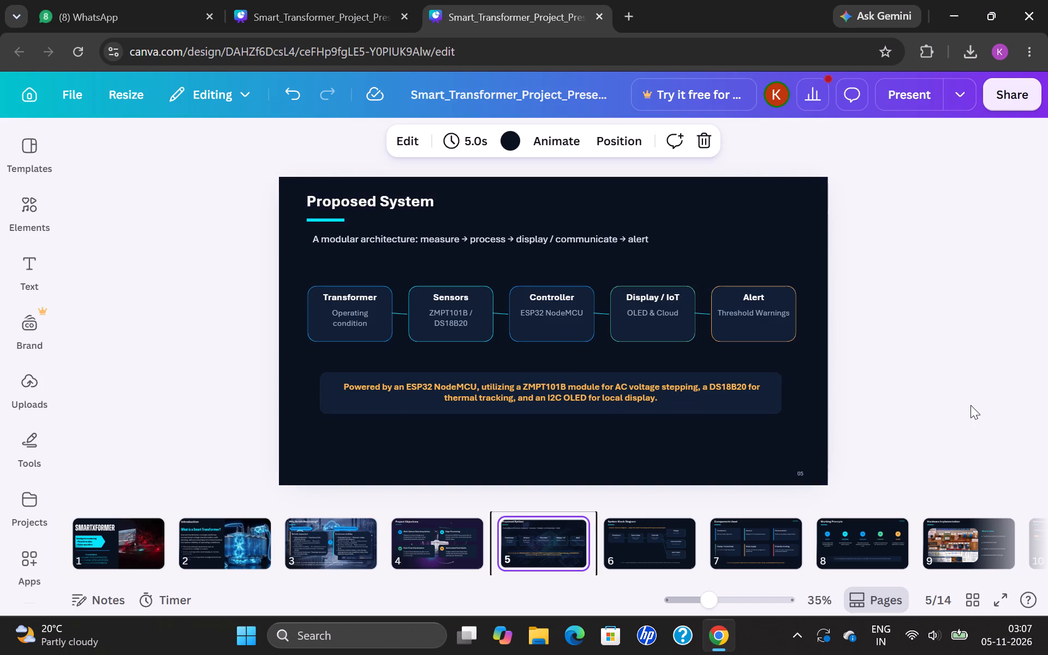
key("Right")
key("Left")
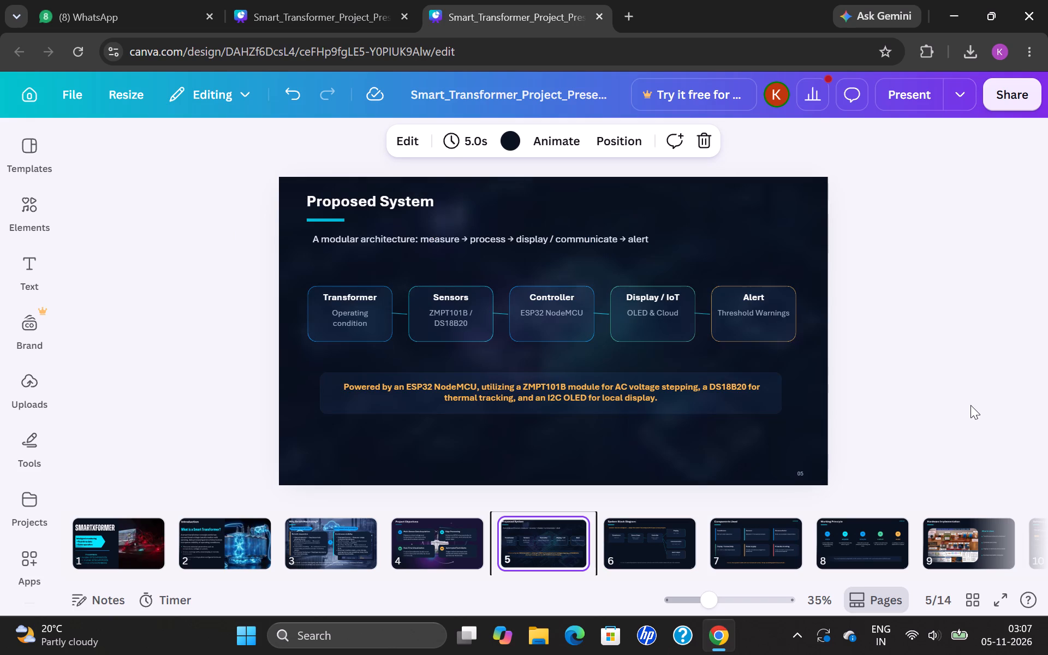
key("Right")
key("Left")
key("Right")
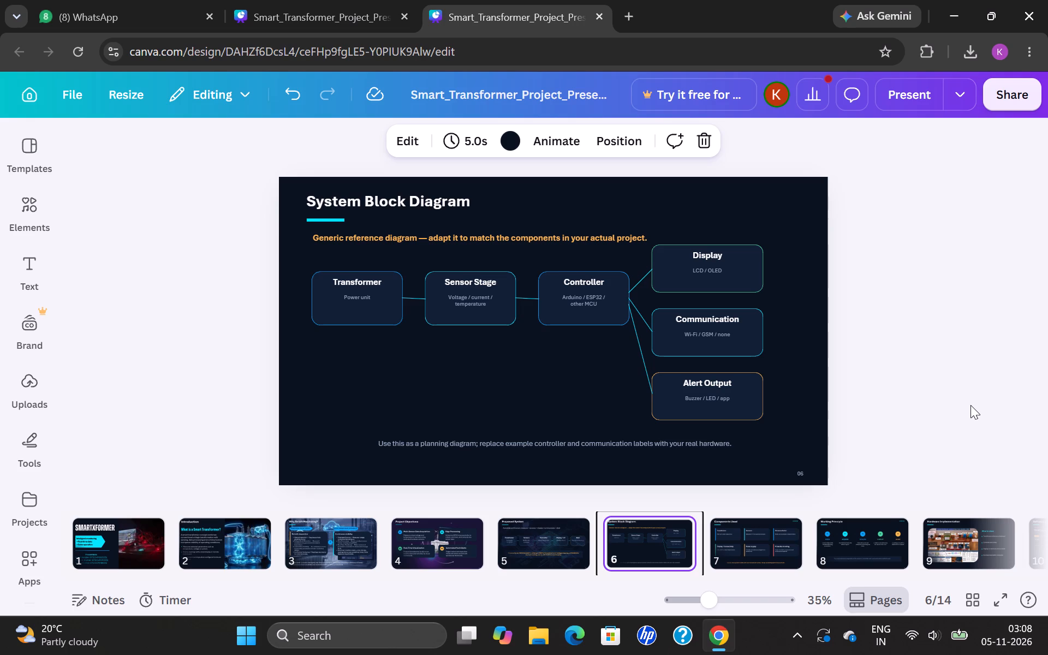
key("Right")
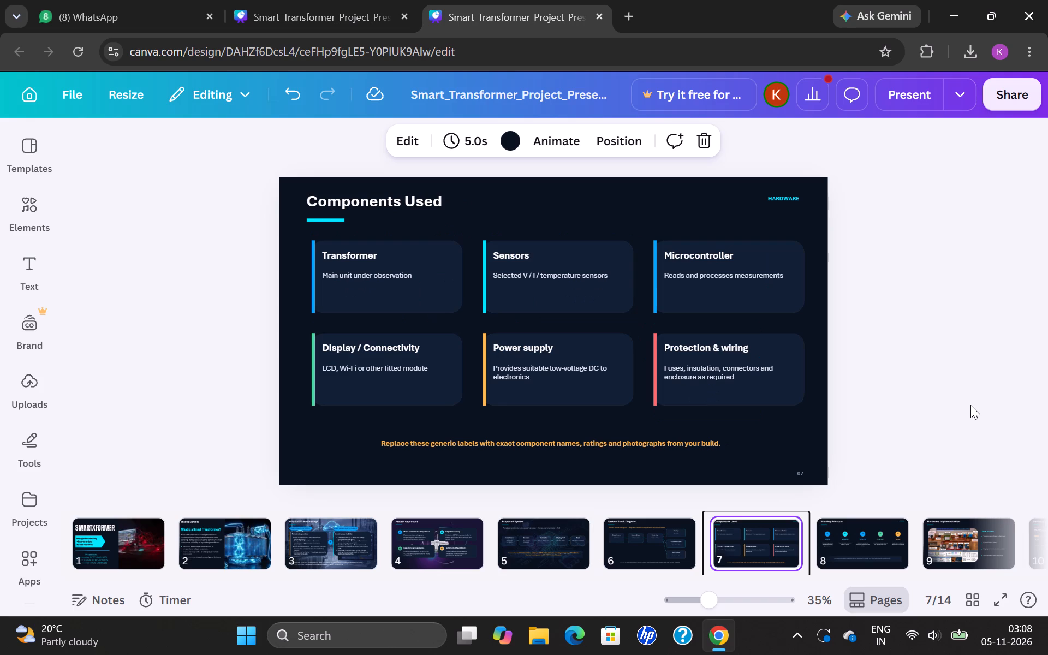
key("Right")
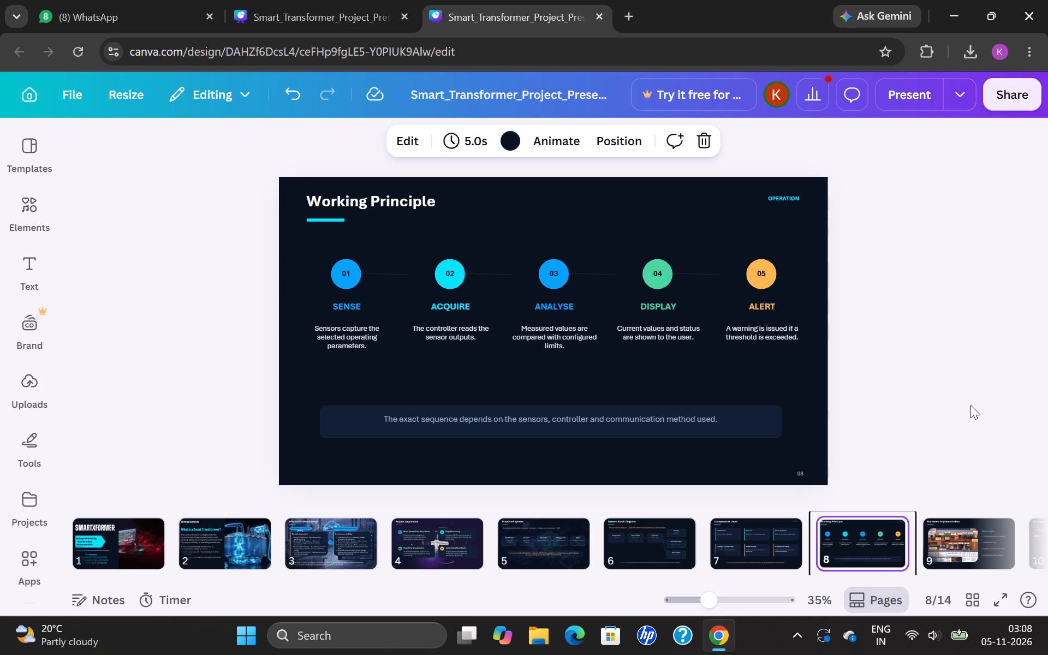
key("Right")
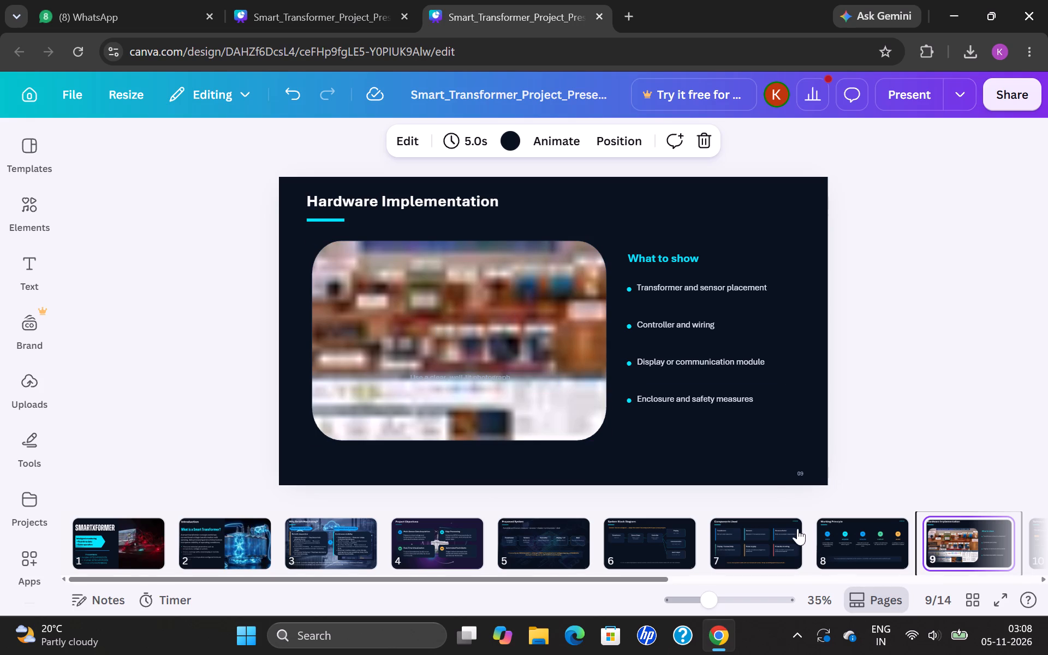
left_click(479, 378)
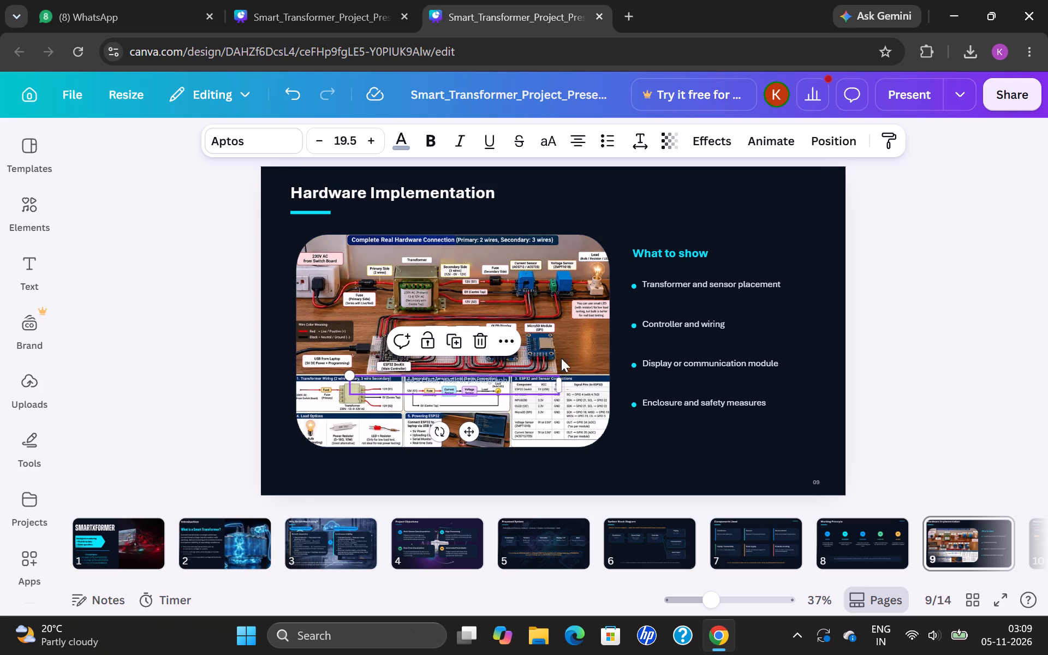
left_click(821, 318)
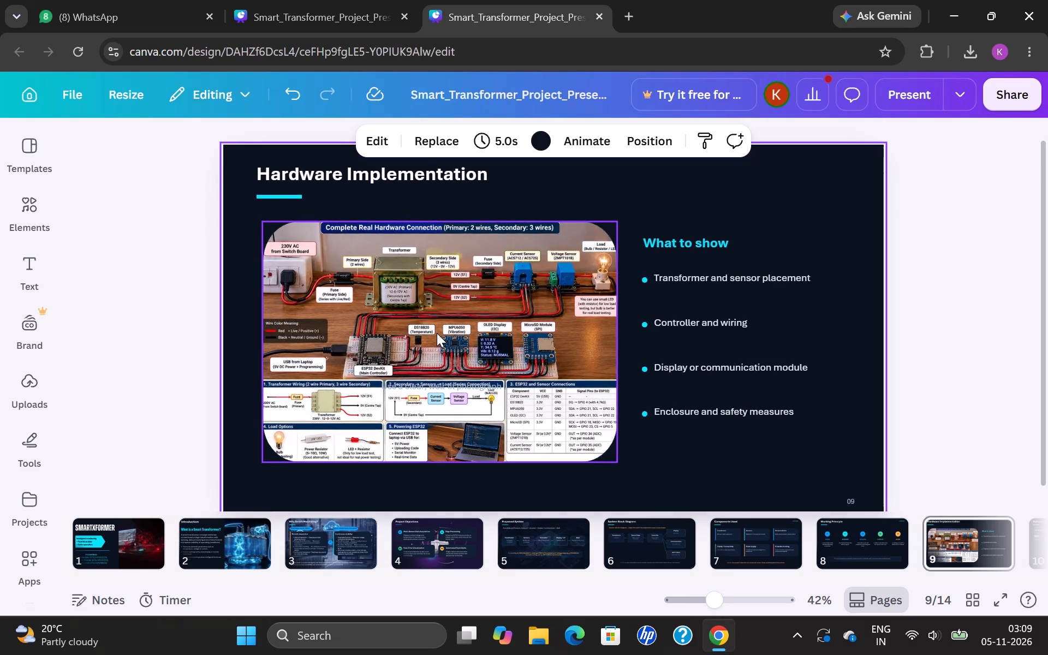
Look over the Components Used, Working Principle, Hardware Implementation and Software & Monitoring slides again.
scroll(901, 550, "left", 1)
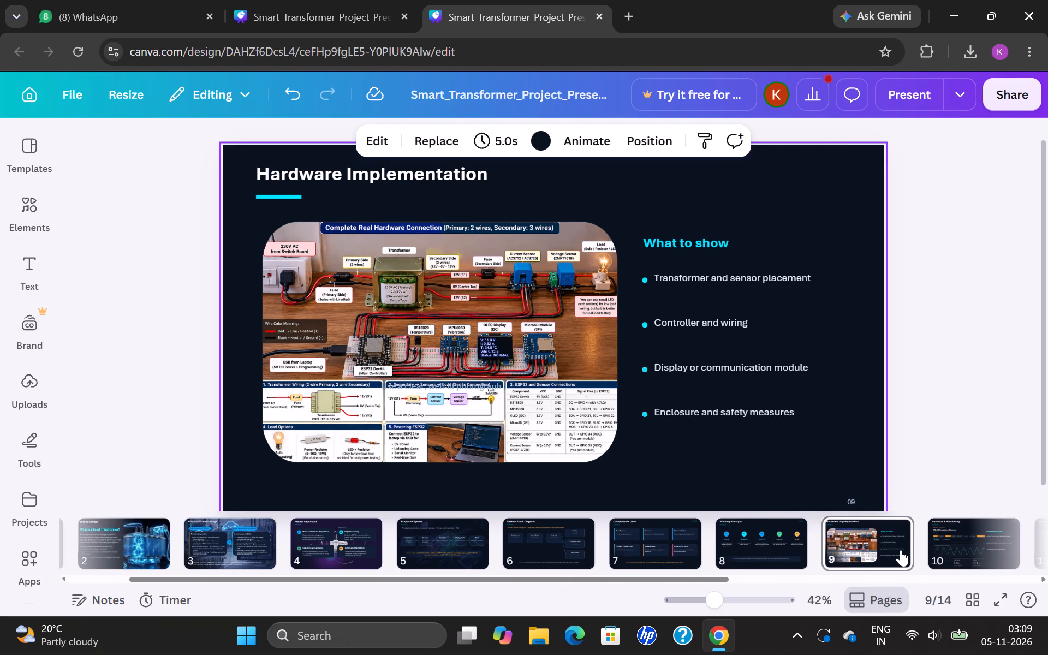
scroll(937, 542, "left", 2)
left_click(745, 564)
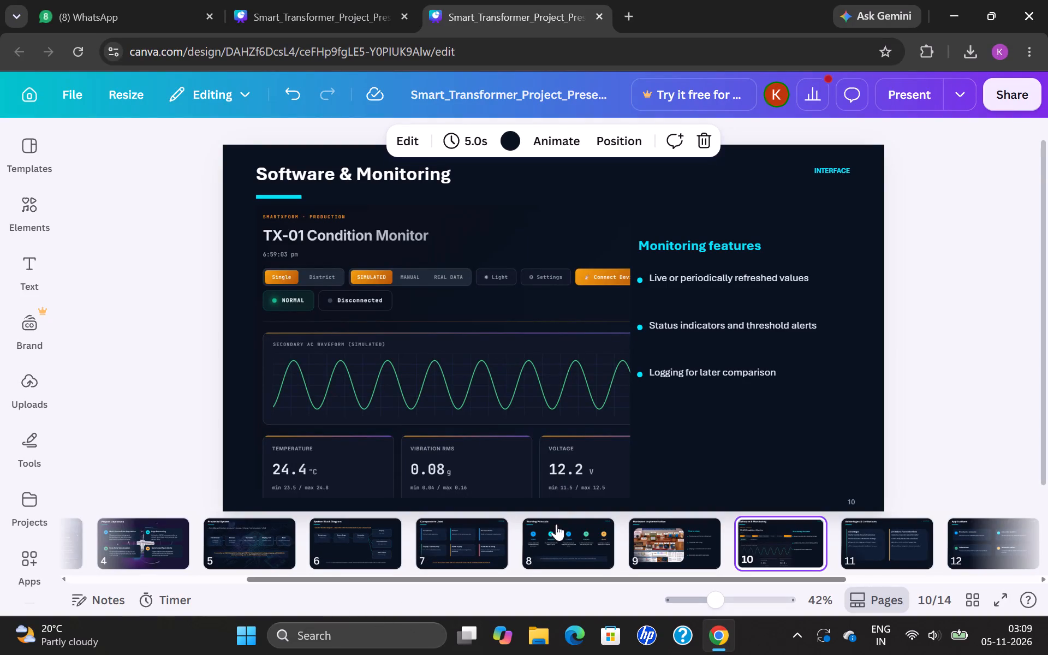
left_click(568, 536)
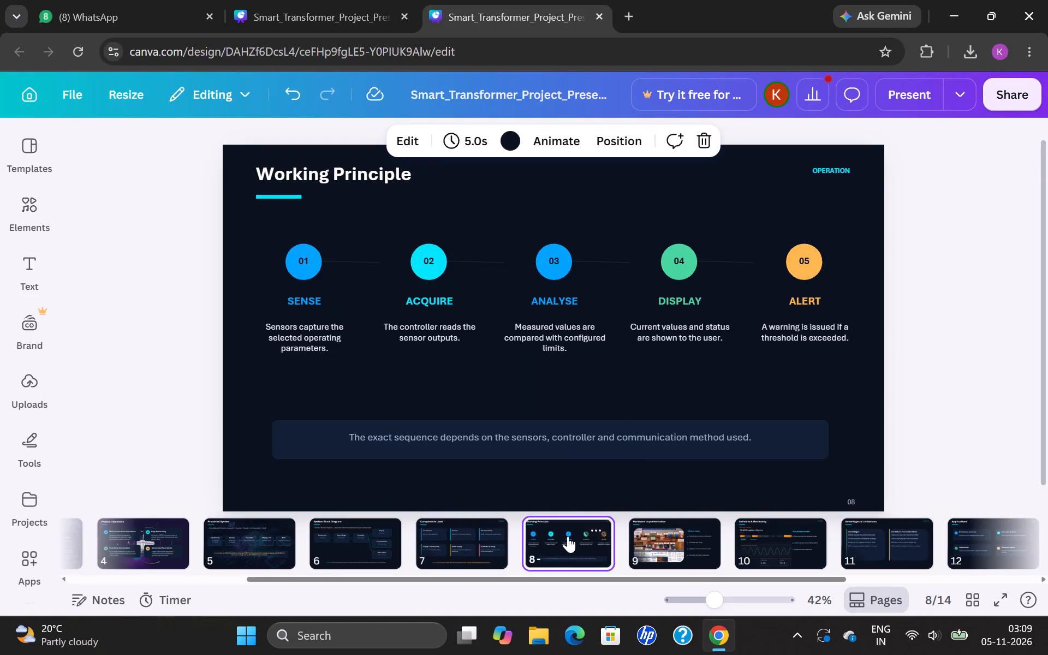
left_click(470, 540)
left_click(647, 535)
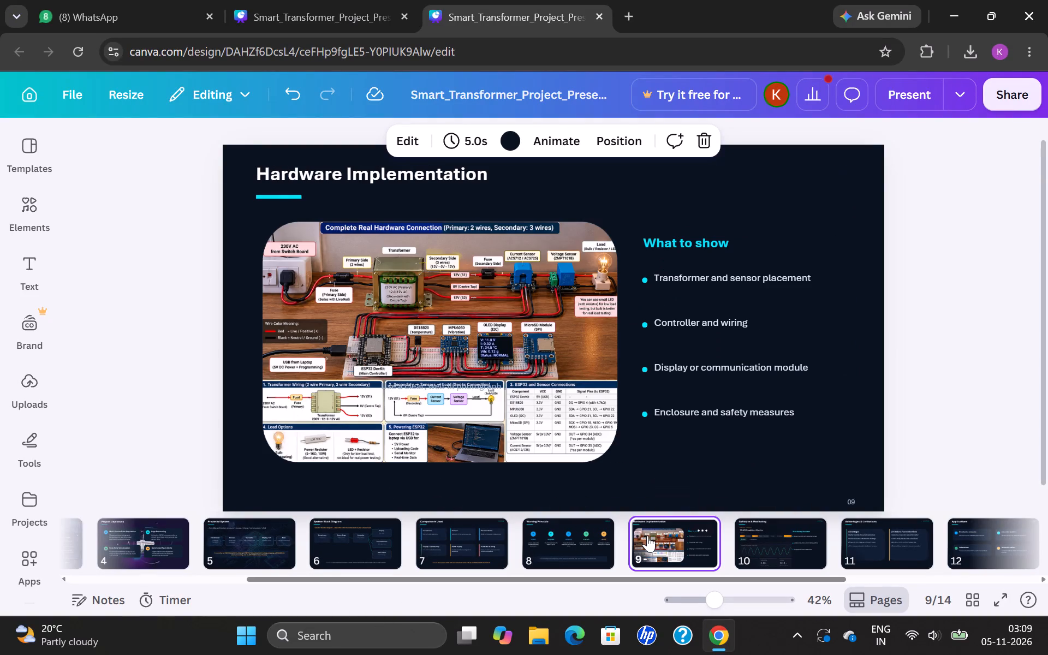
left_click(769, 544)
Delete the Advantages & Limitations slide, page 11.
left_click(865, 536)
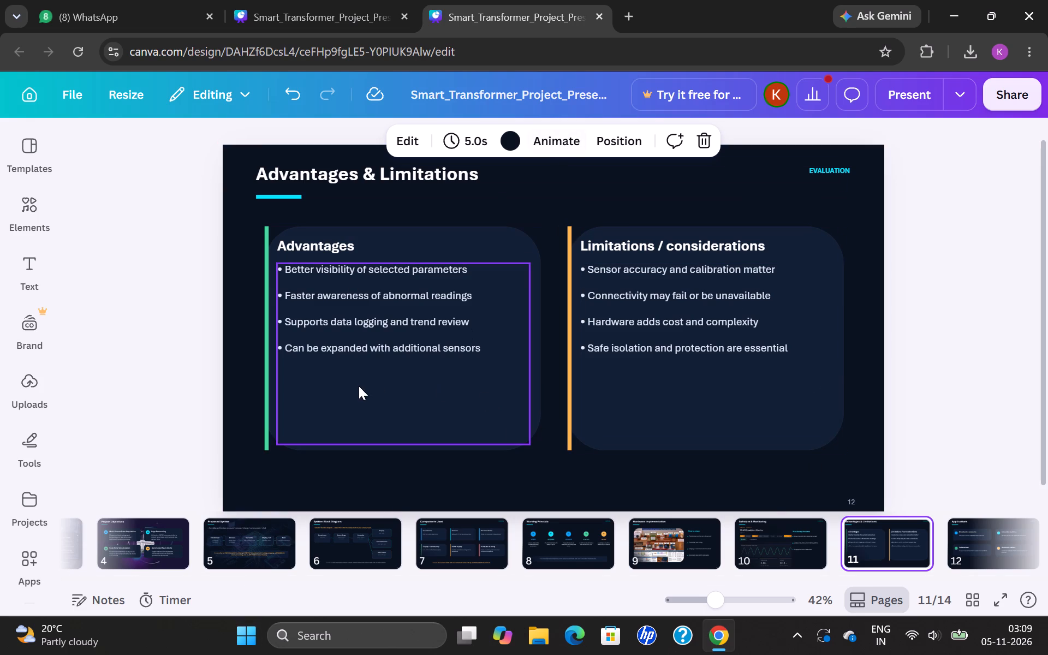
right_click(875, 559)
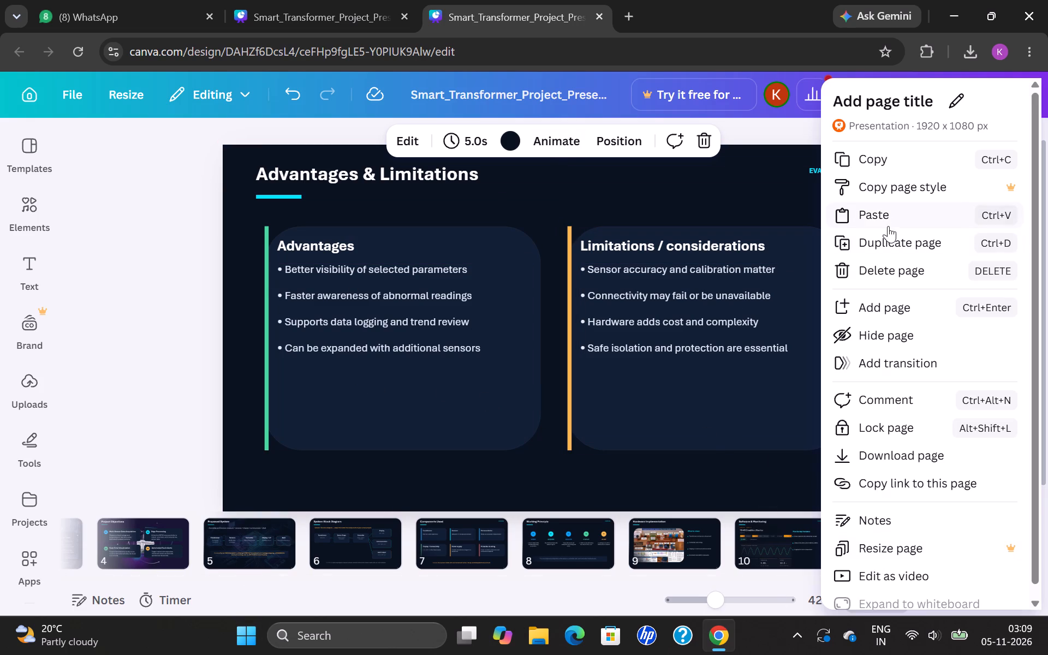
left_click(897, 264)
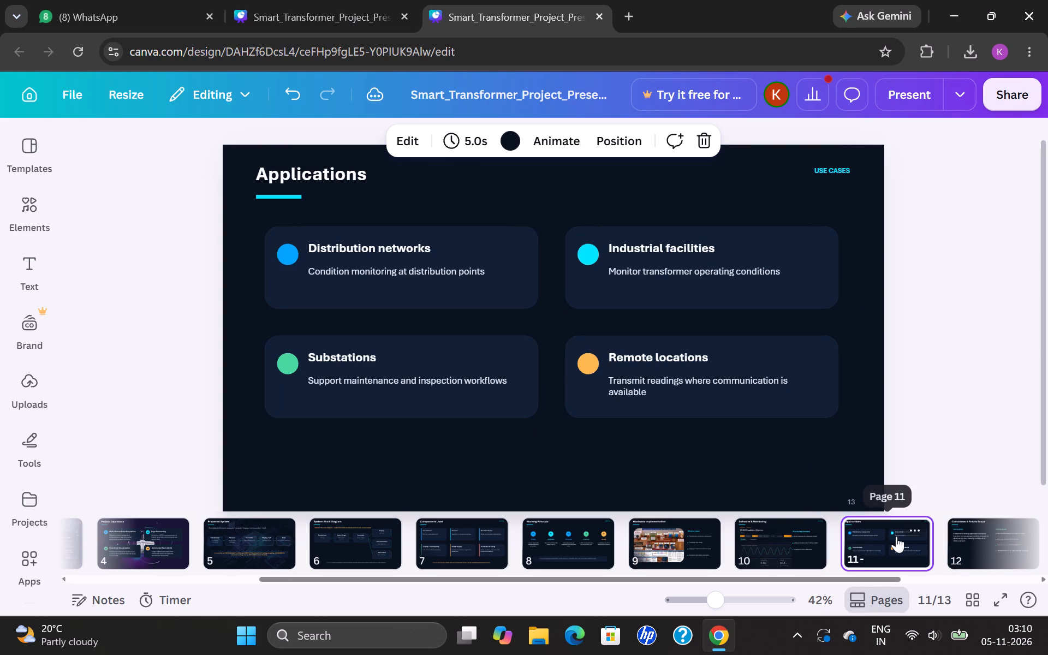
Check the Conclusion & Future Scope slide and delete the Applications slide before it.
left_click(969, 544)
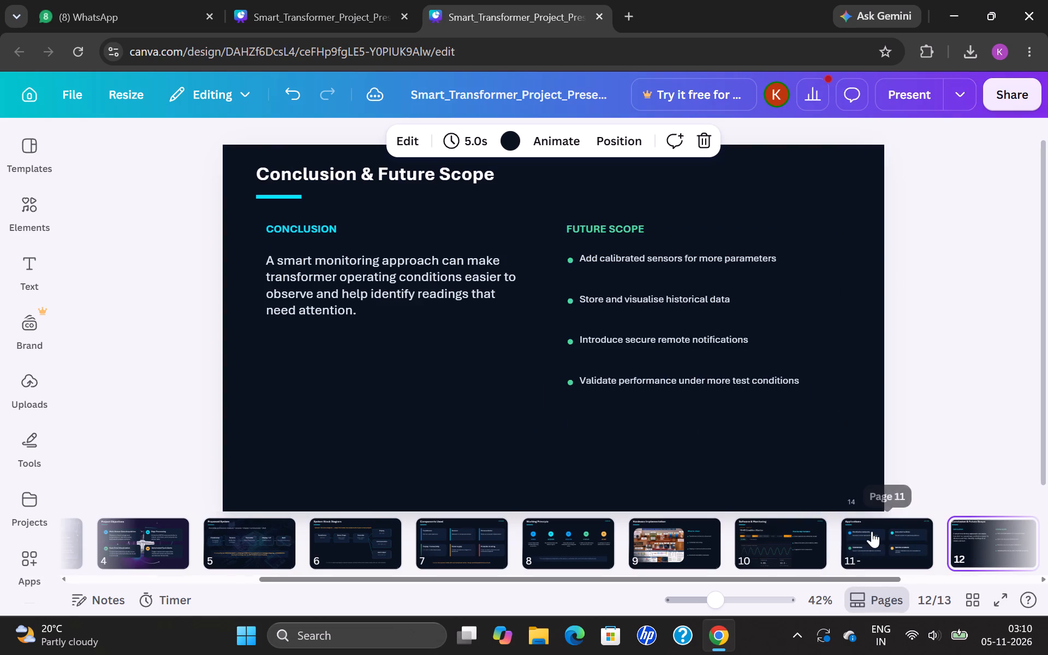
left_click_drag(871, 531, 856, 527)
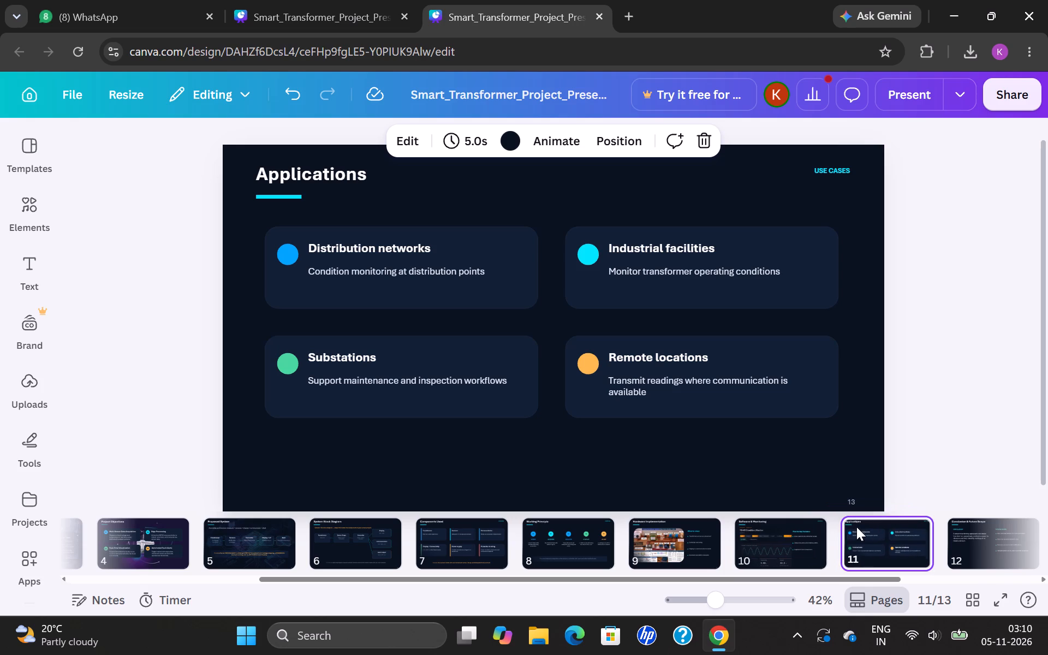
right_click(856, 527)
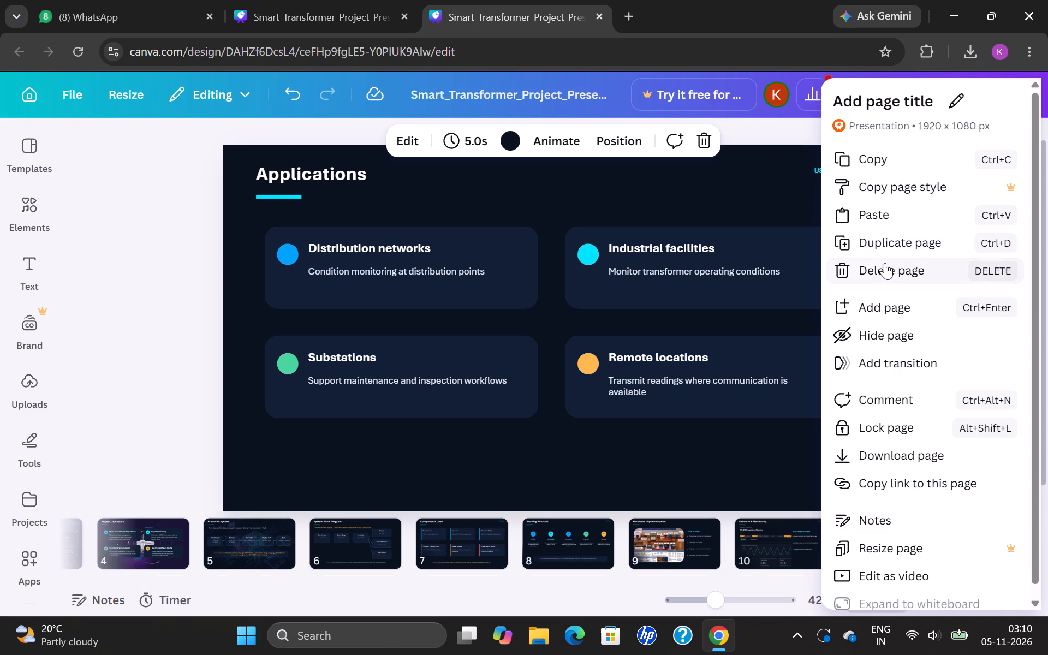
left_click(716, 457)
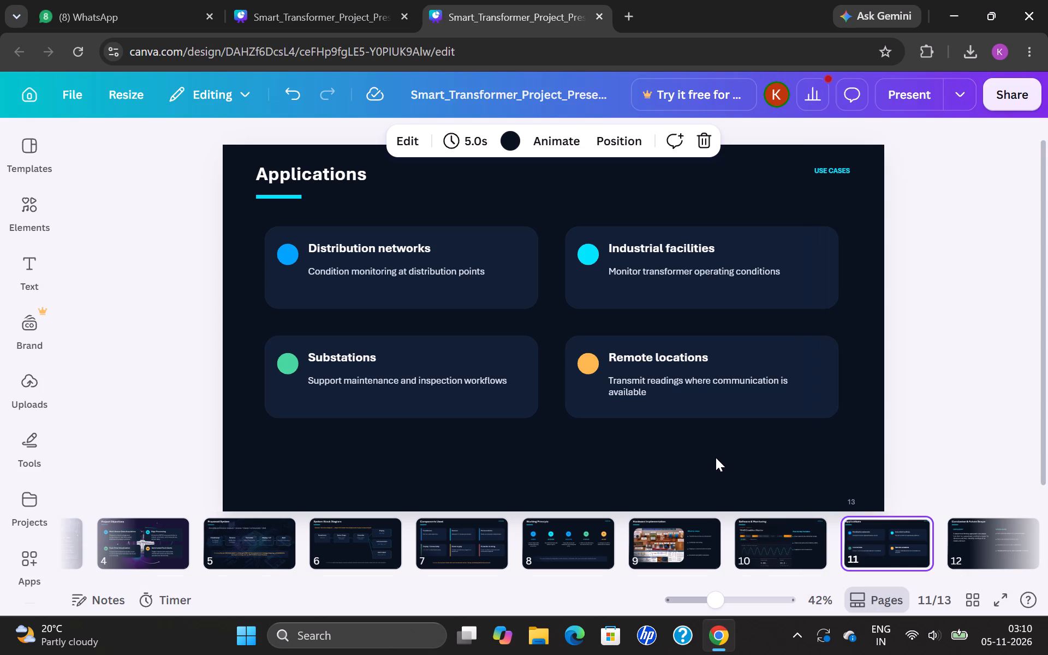
right_click(900, 544)
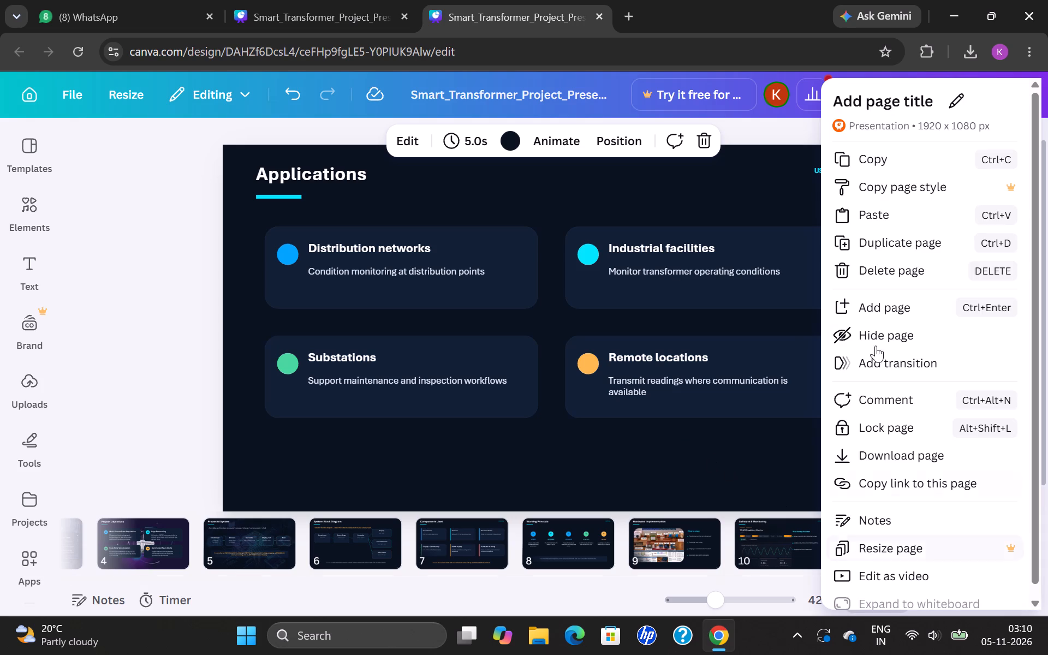
left_click(879, 275)
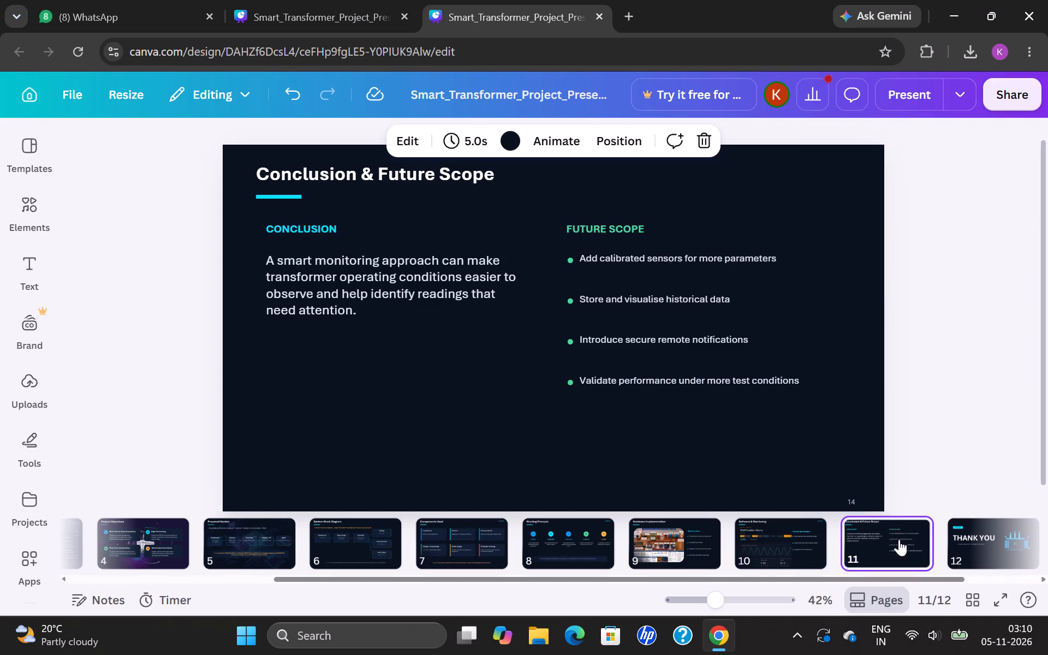
Review the remaining slides from Conclusion & Future Scope back to Proposed System, ending on Working Principle.
left_click(947, 541)
left_click(967, 544)
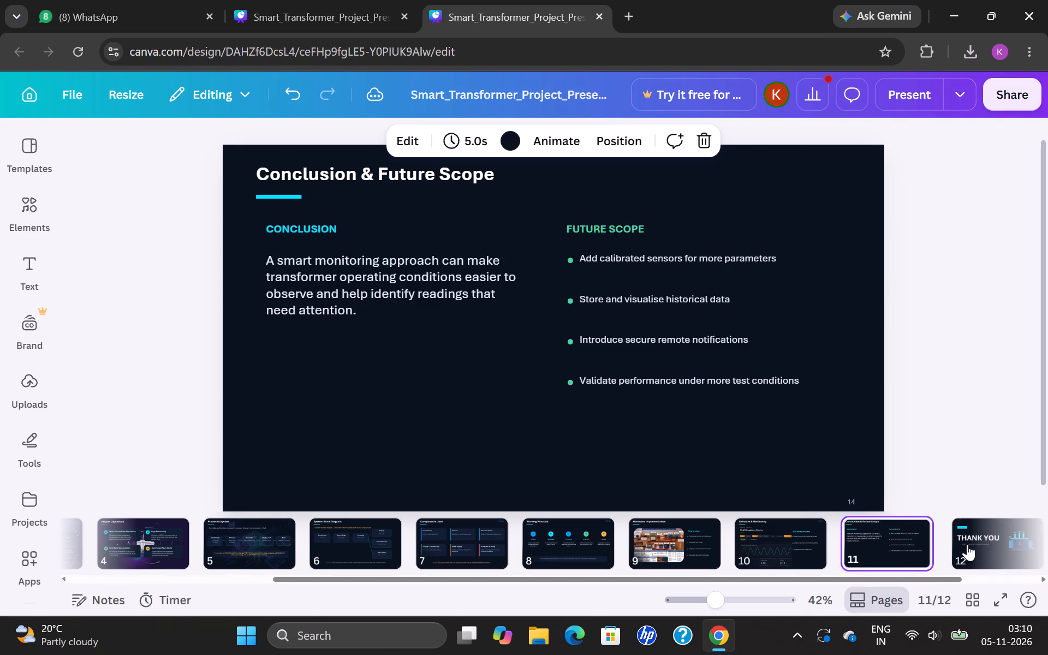
double_click(967, 544)
left_click(901, 540)
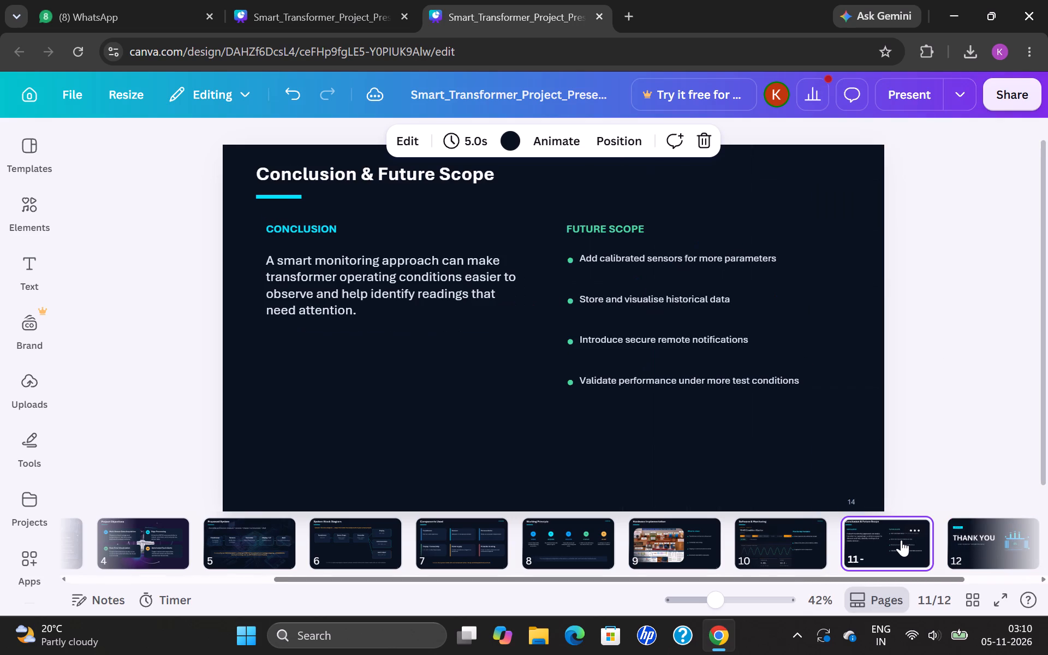
left_click(792, 519)
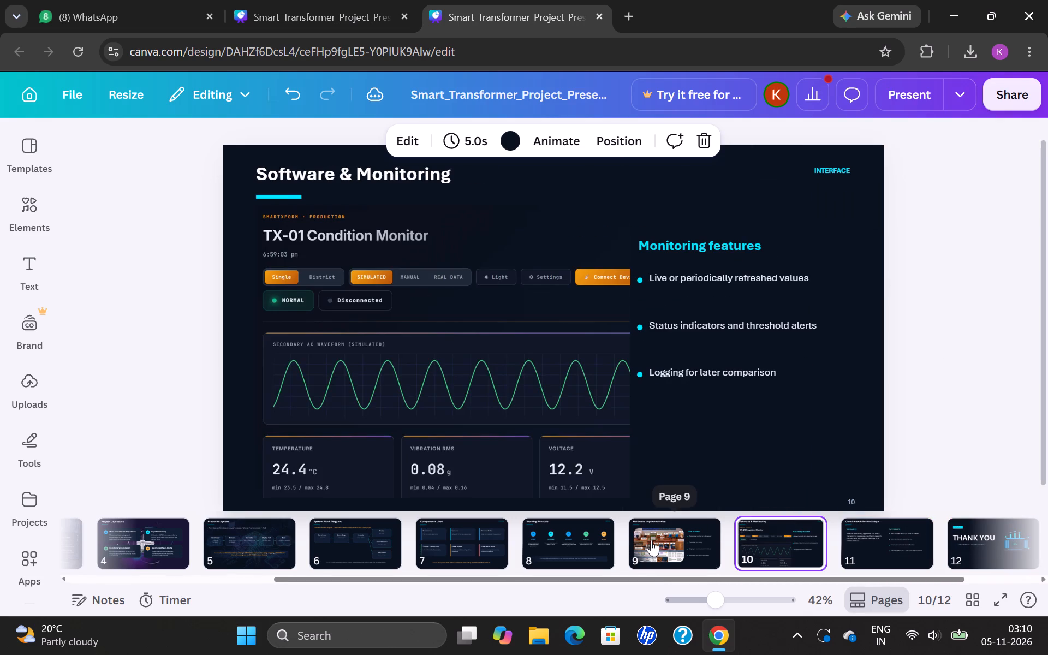
left_click(651, 540)
left_click(574, 534)
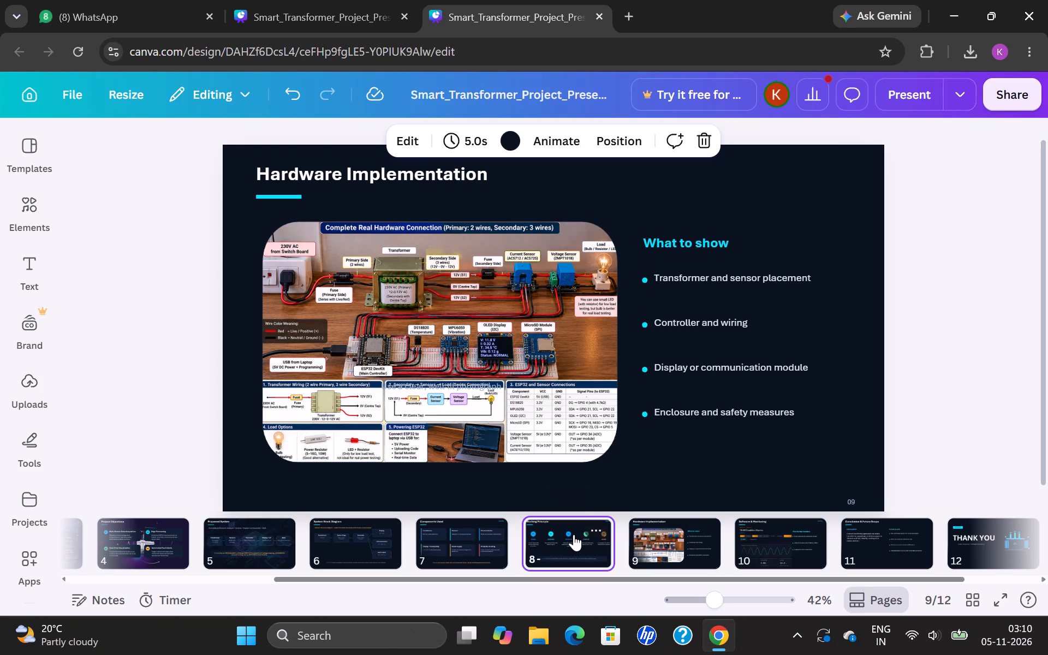
left_click(474, 537)
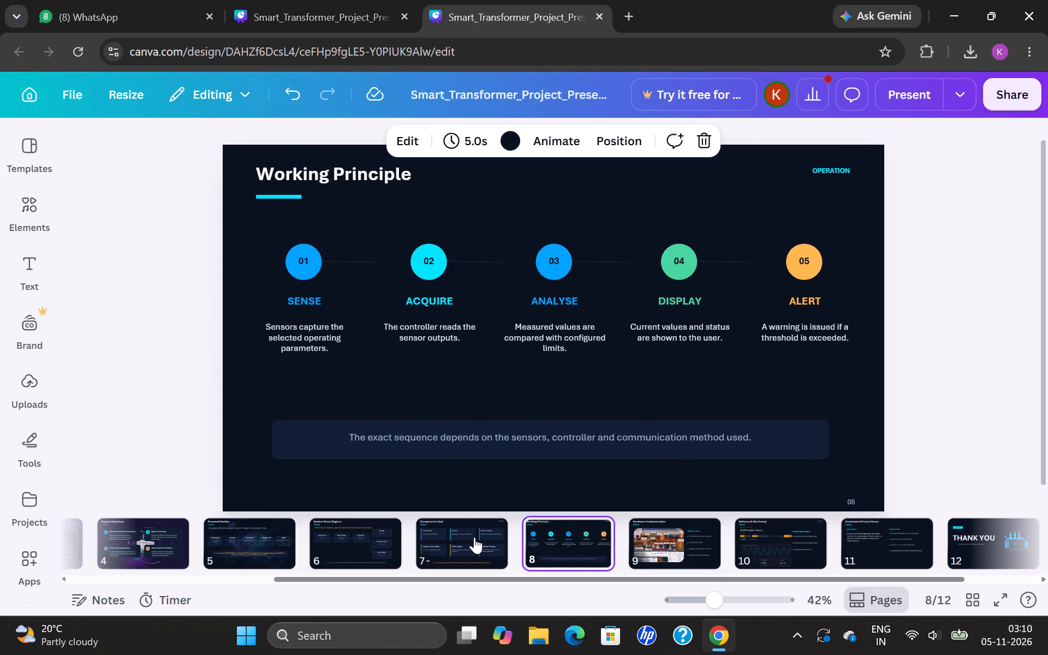
left_click(364, 547)
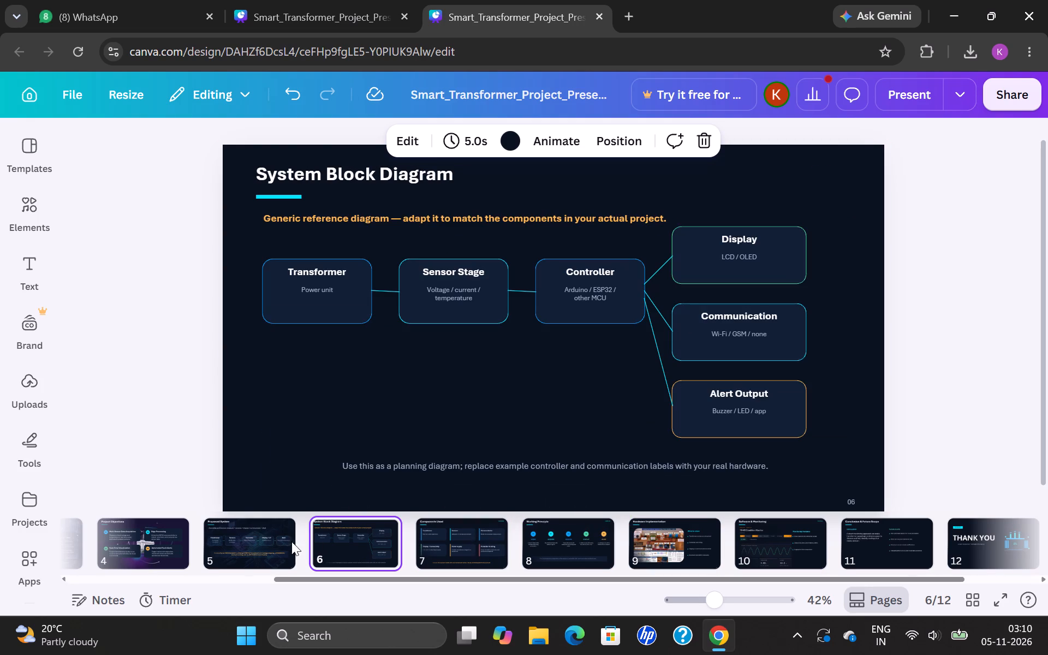
left_click(263, 545)
left_click(573, 545)
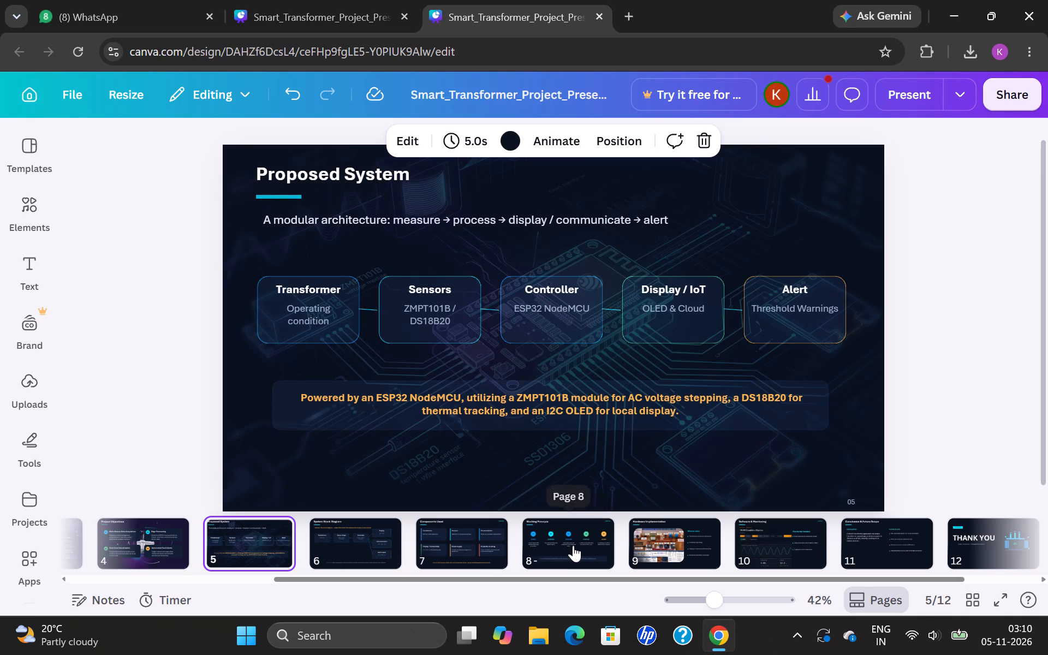
Check the Components Used slide and delete the System Block Diagram slide, page 6.
left_click(426, 545)
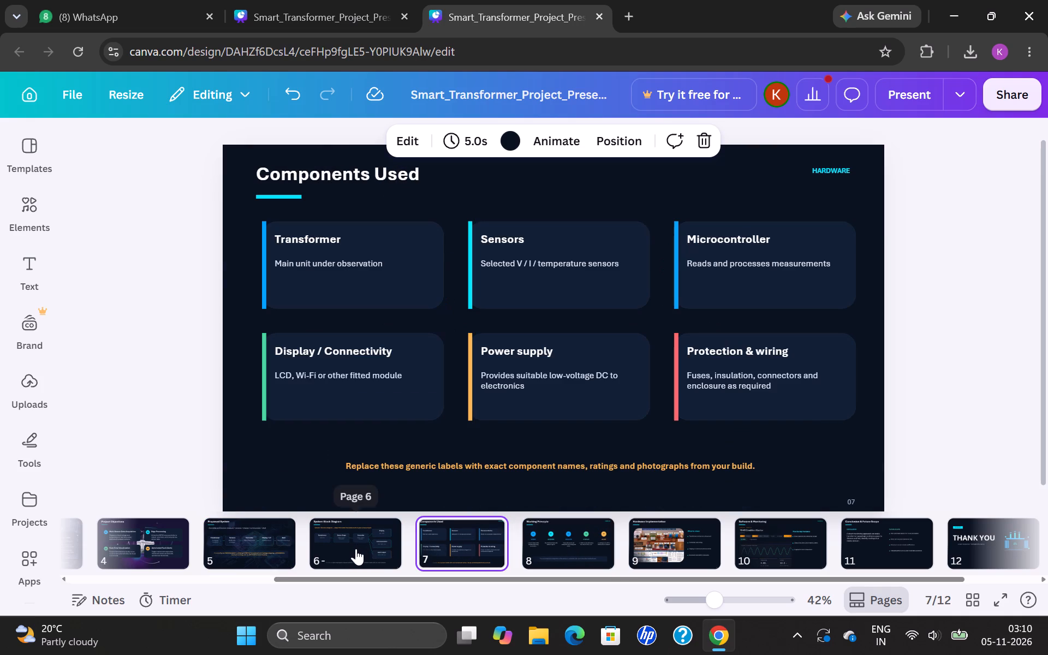
left_click(356, 549)
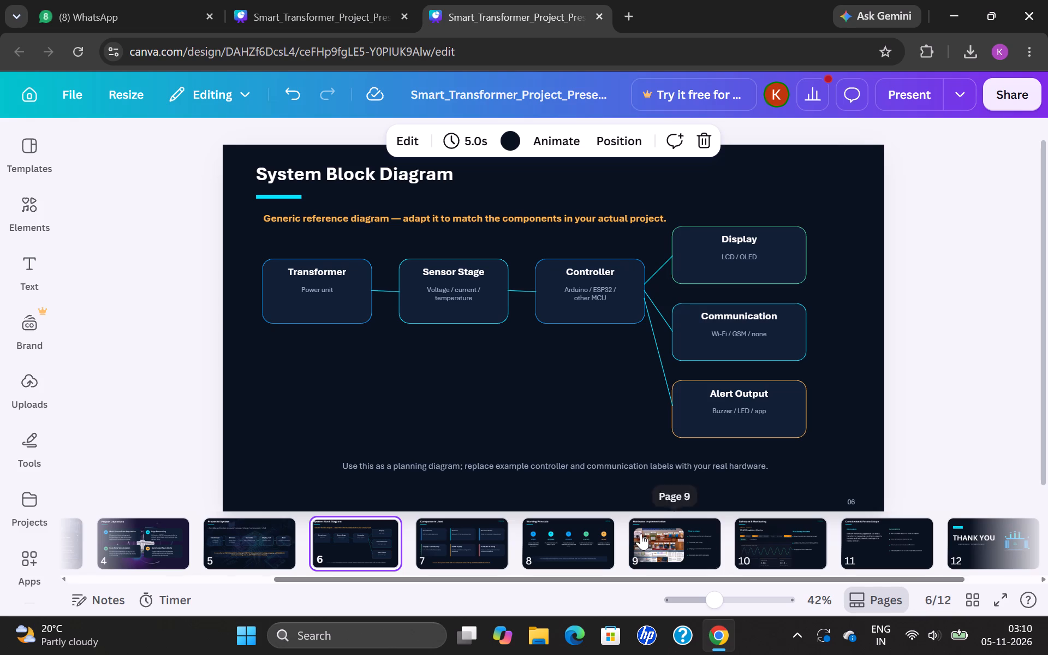
right_click(377, 541)
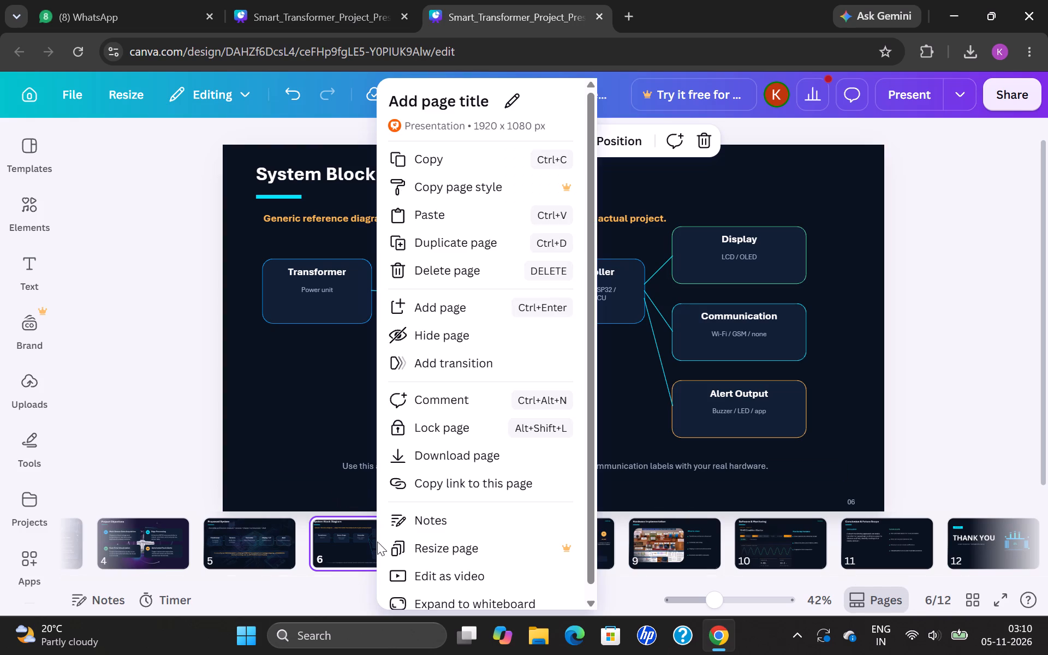
left_click(436, 278)
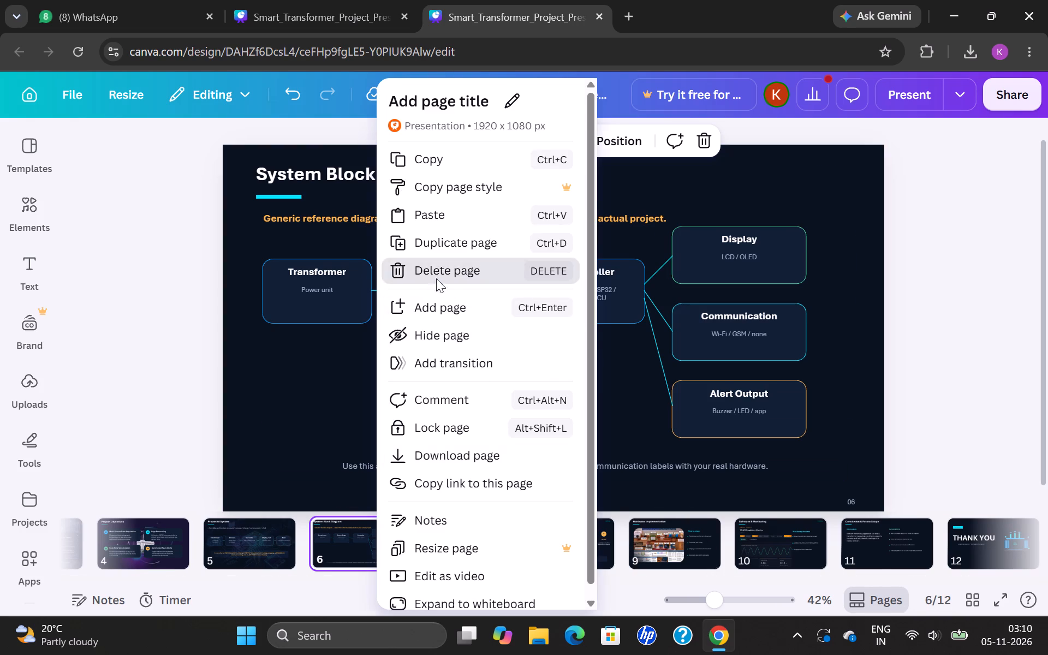
Delete the Proposed System slide, page 5.
left_click(251, 526)
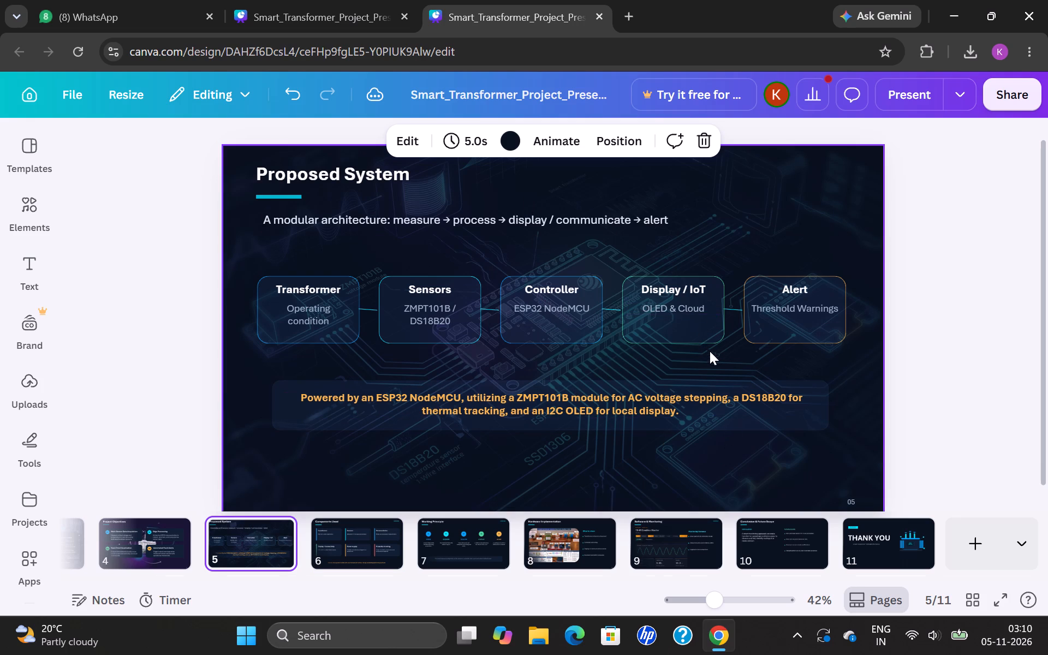
right_click(239, 539)
left_click(309, 270)
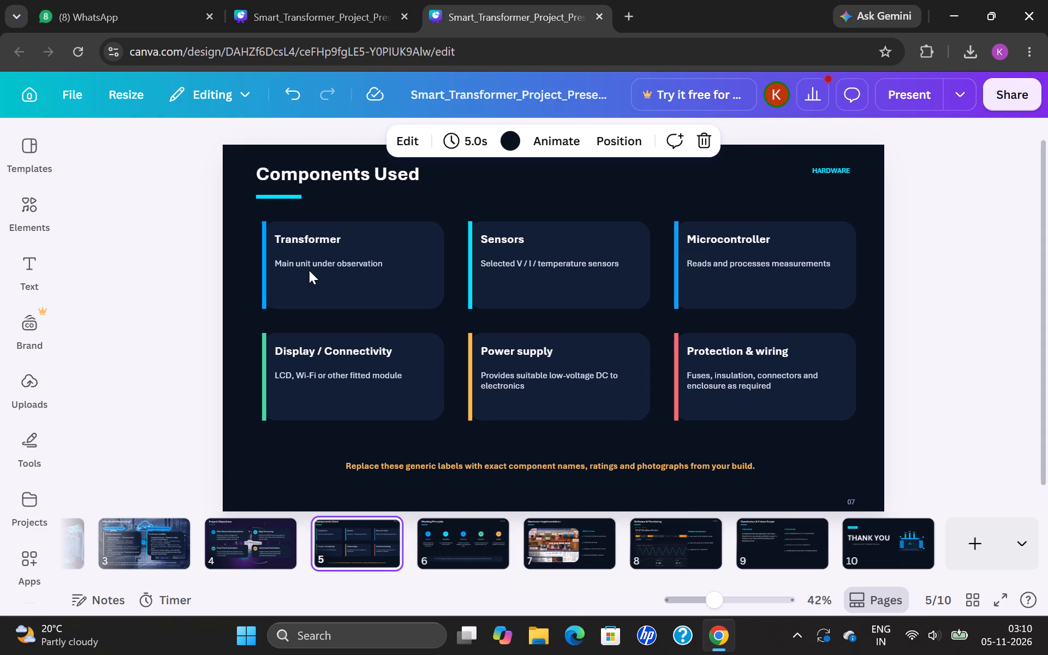
Review the remaining slides in order from the SMARTXFORMER title slide through to Conclusion & Future Scope.
left_click(169, 549)
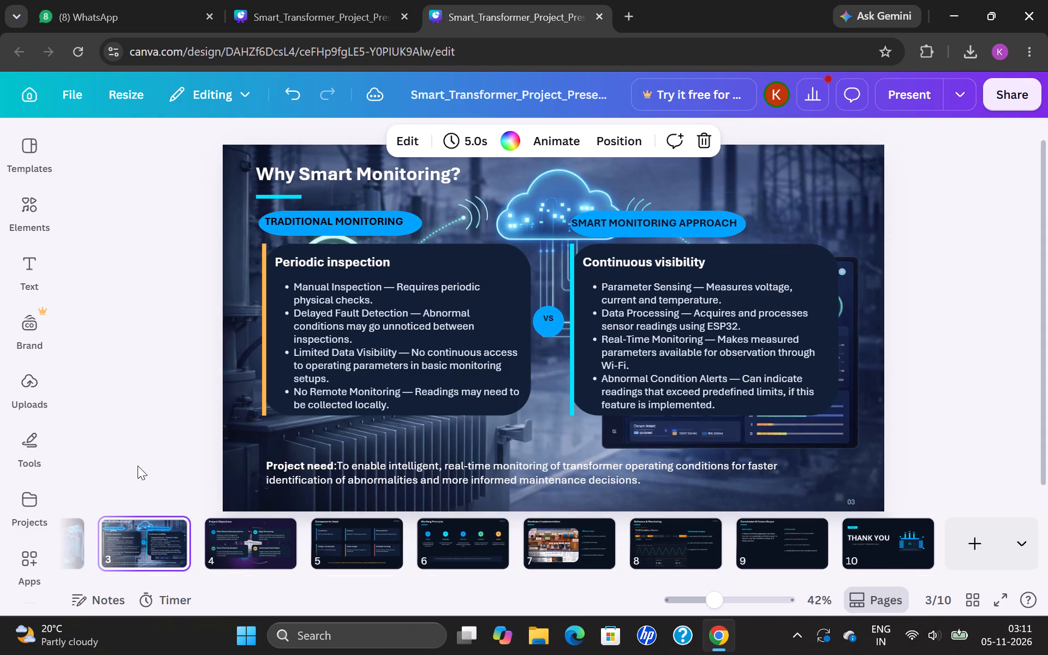
key("Left")
key("Left")
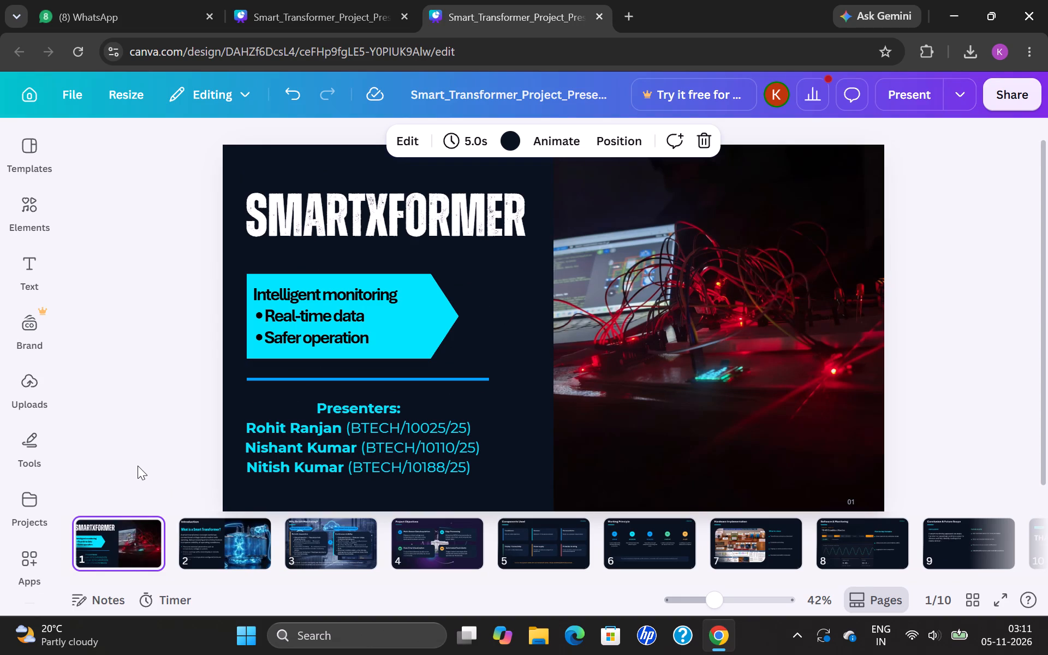
key("Right")
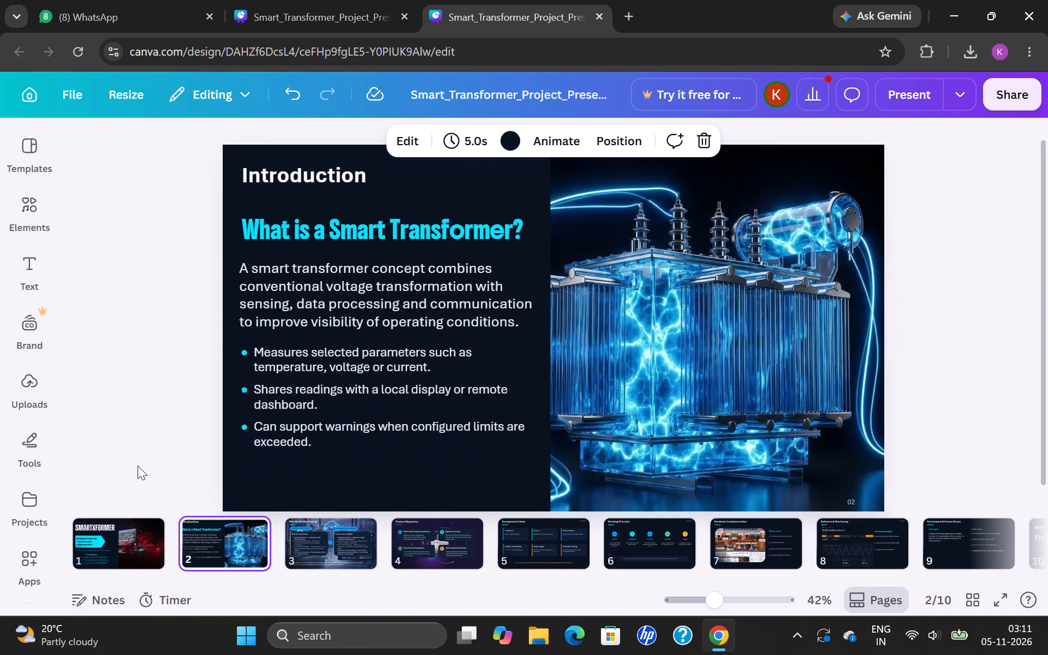
key("Right")
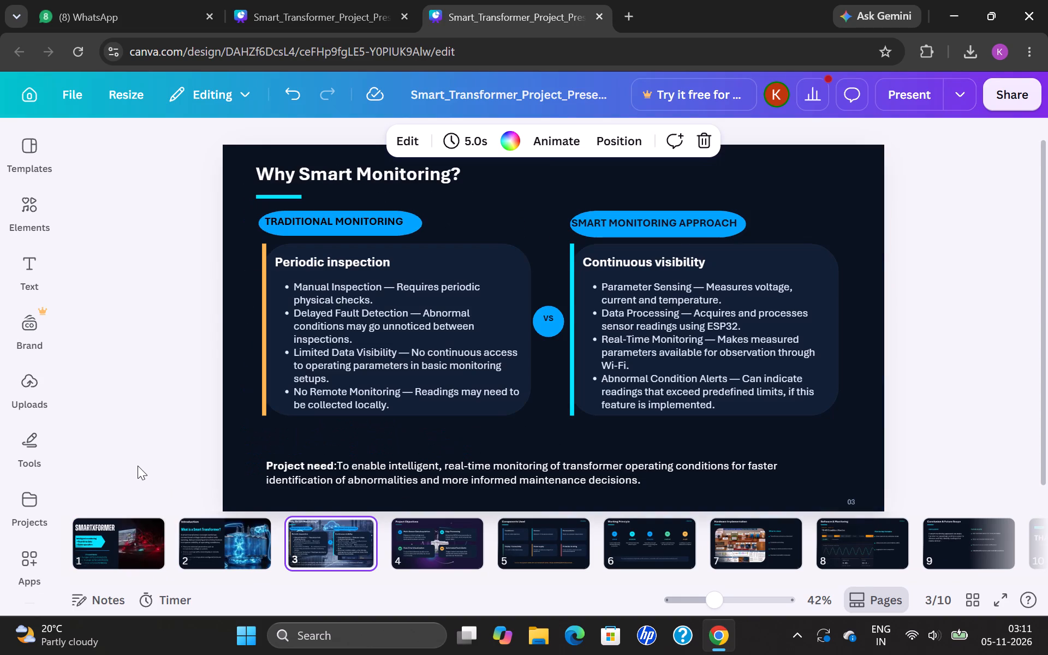
key("Right")
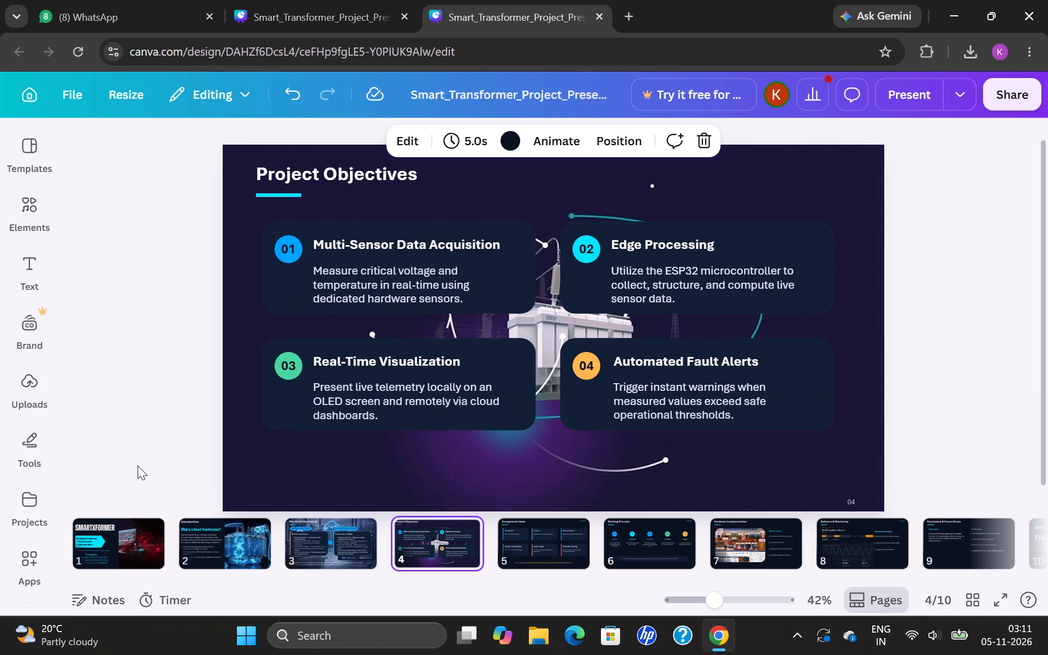
key("Right")
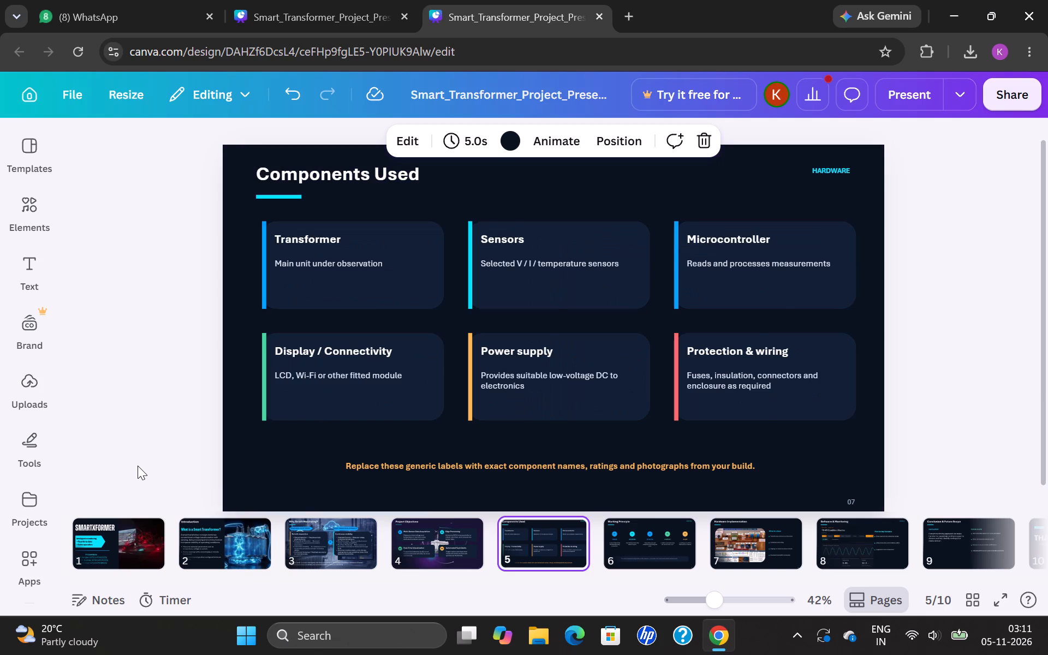
key("Right")
key("Right")
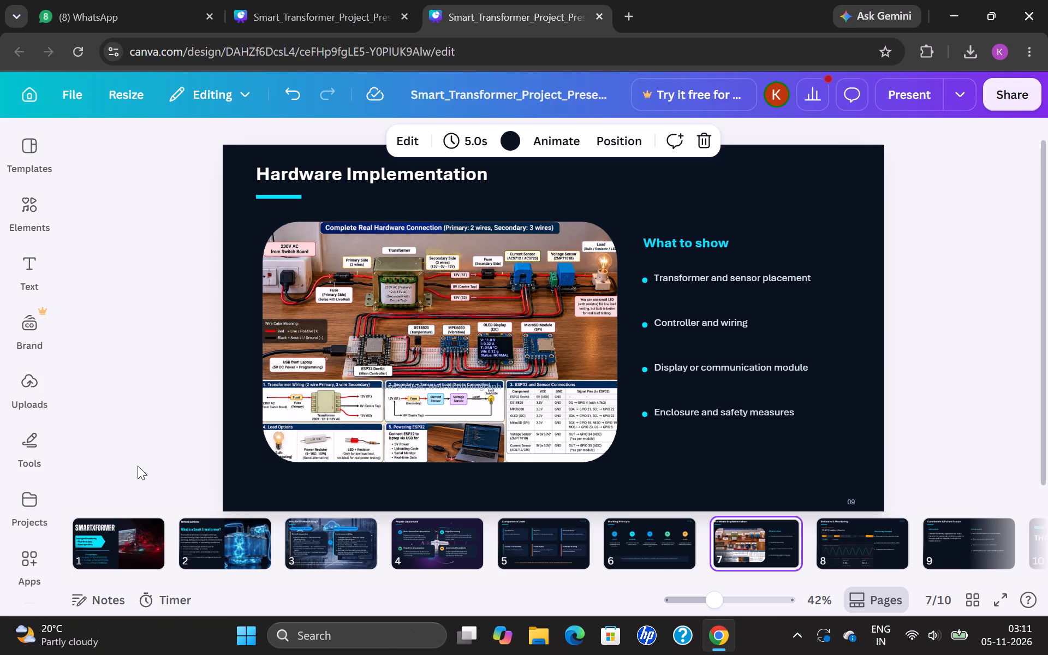
key("Right")
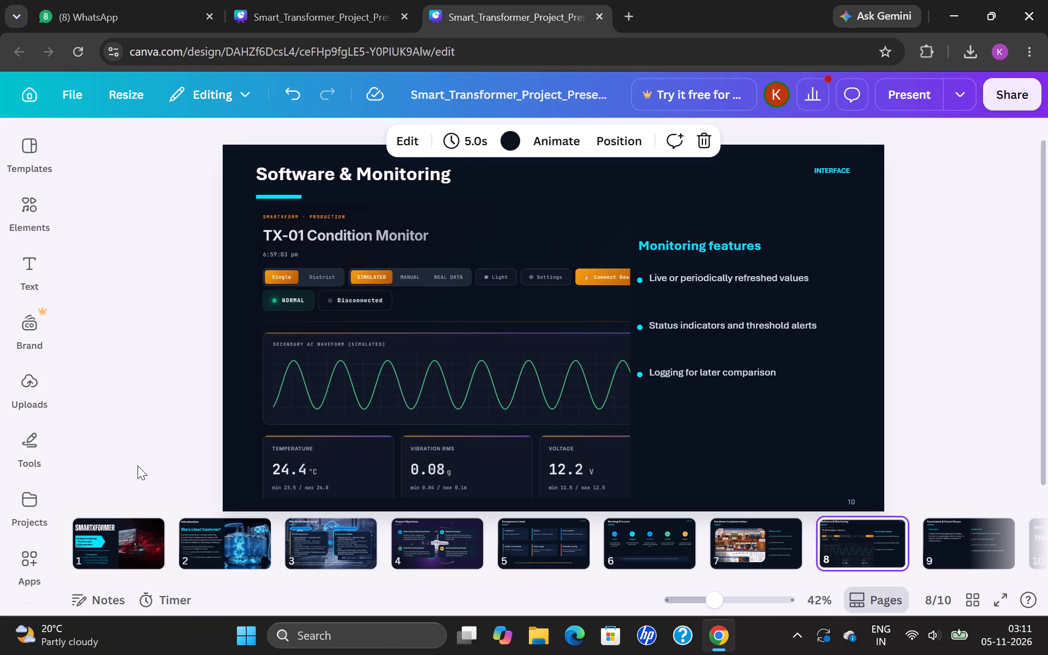
key("Right")
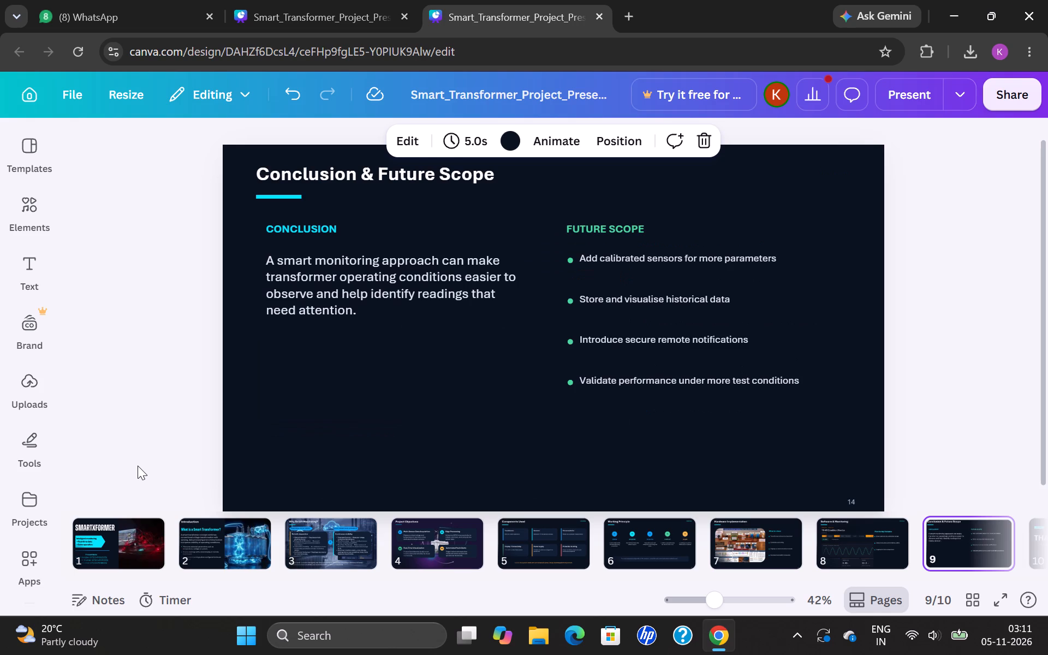
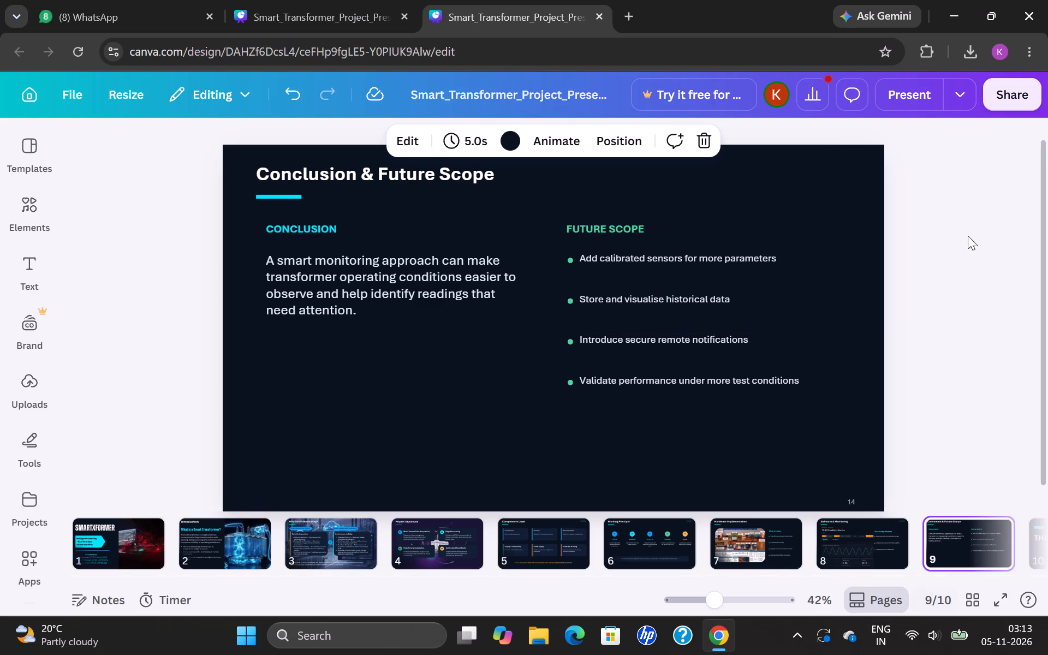
Open the download options for the finished Smart Transformer presentation, going back and reopening them if they do not load.
left_click(1010, 92)
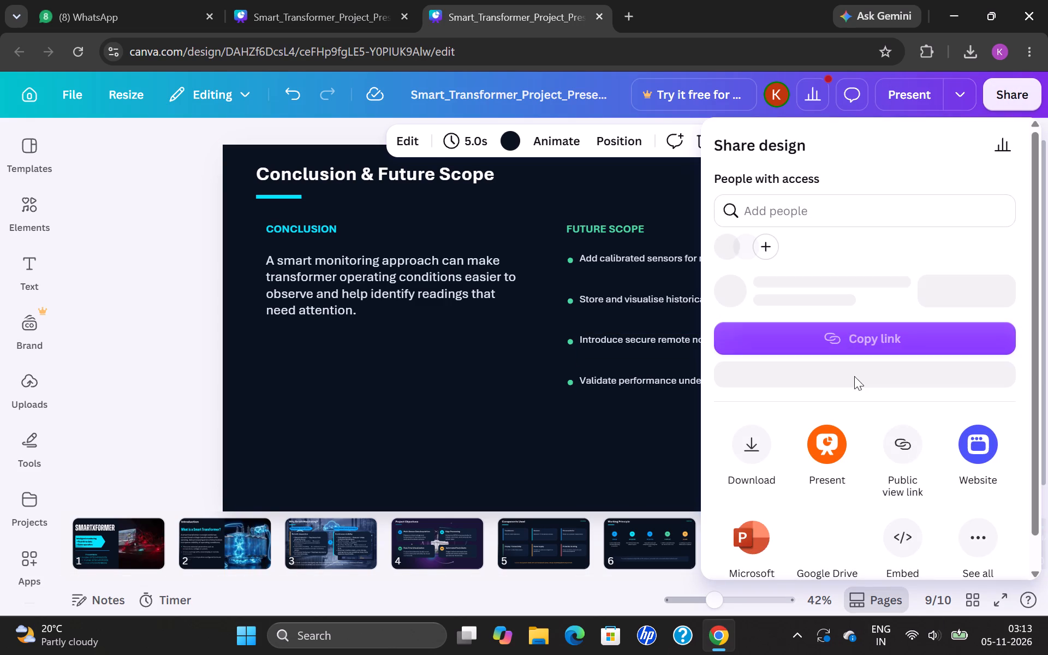
left_click(752, 448)
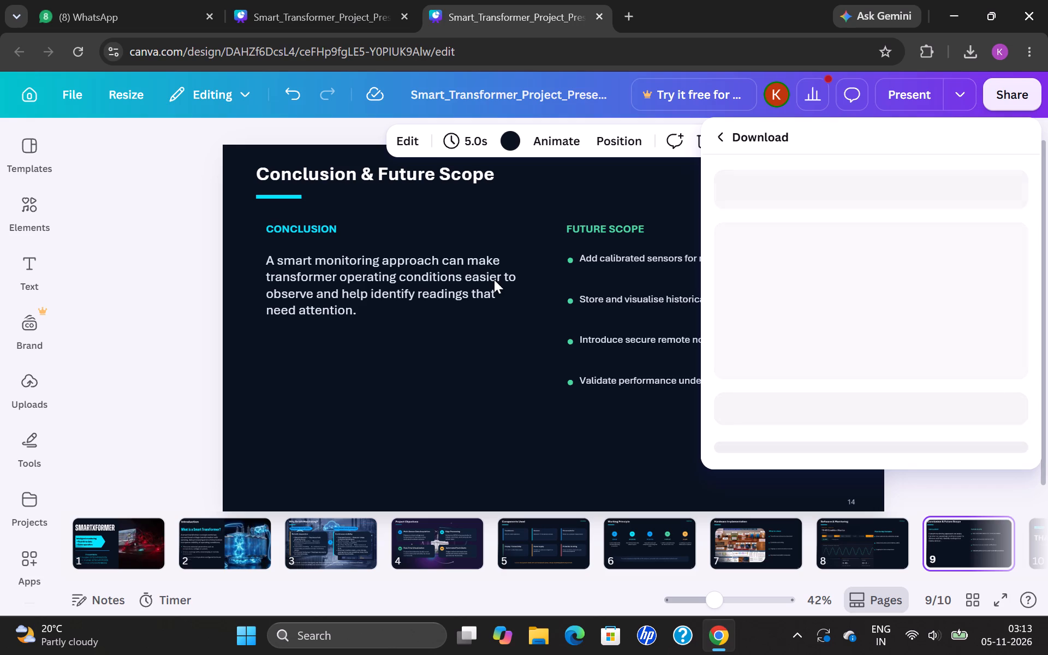
left_click(771, 144)
left_click(922, 645)
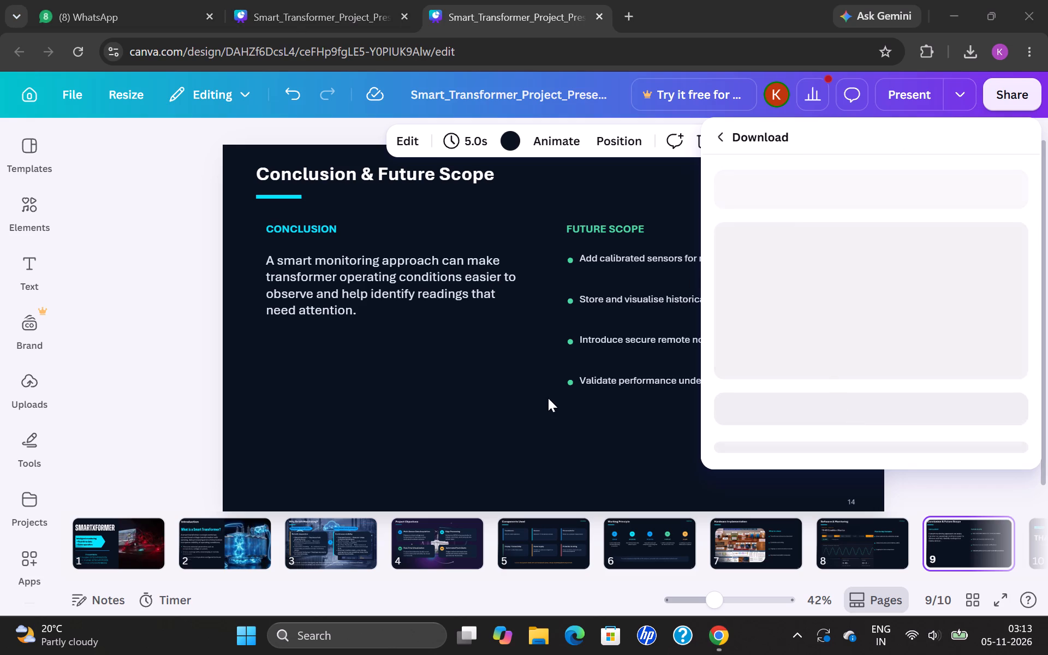
left_click(548, 398)
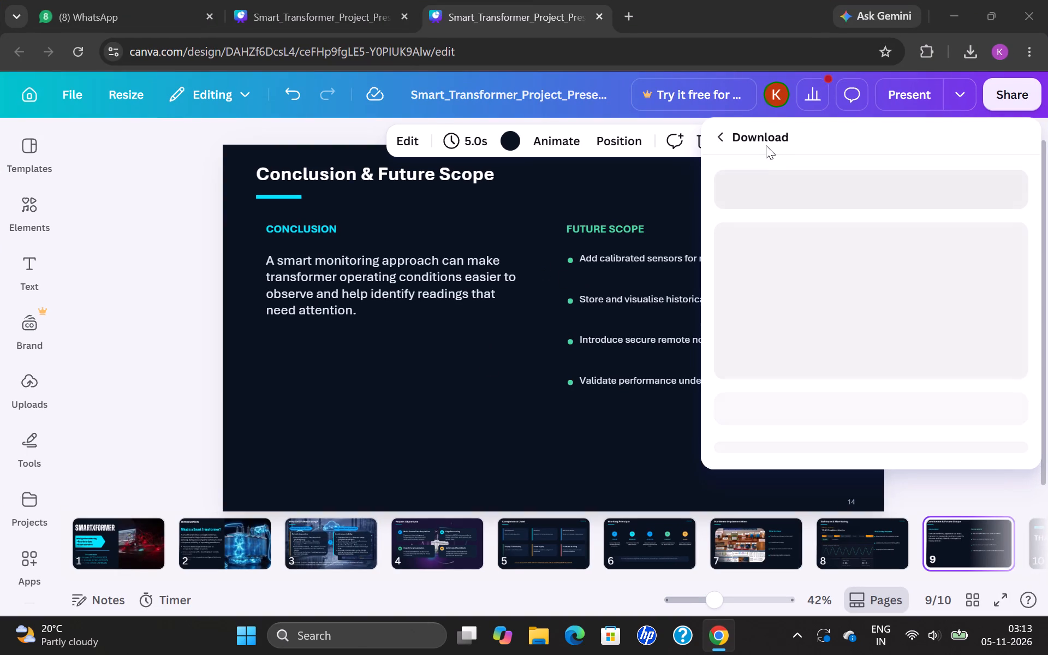
left_click(766, 145)
left_click(723, 134)
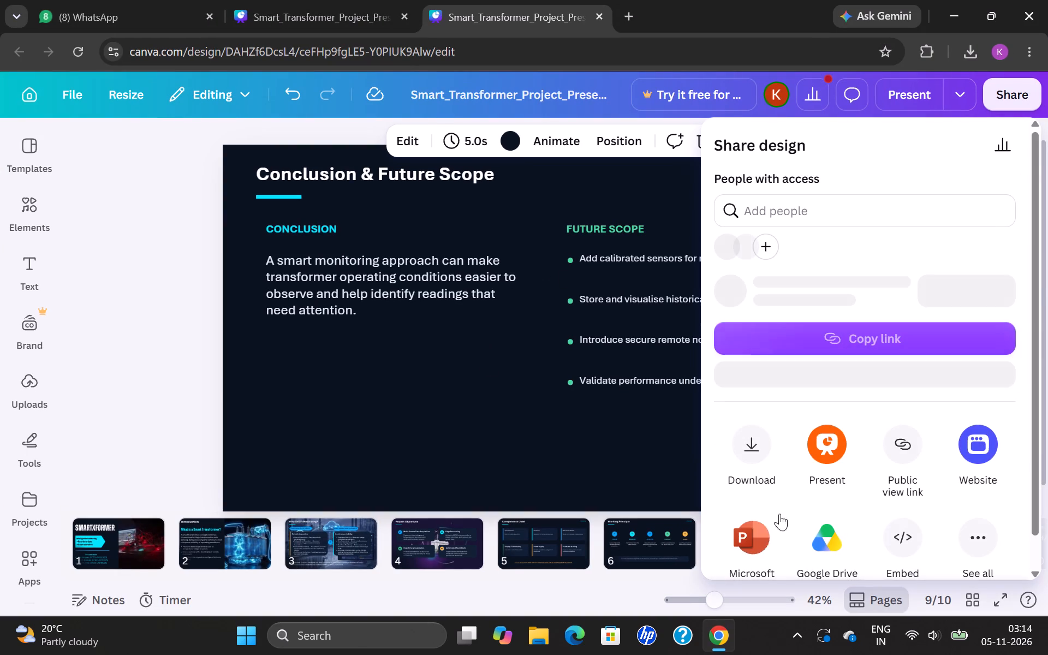
left_click_drag(763, 428, 738, 445)
left_click(738, 445)
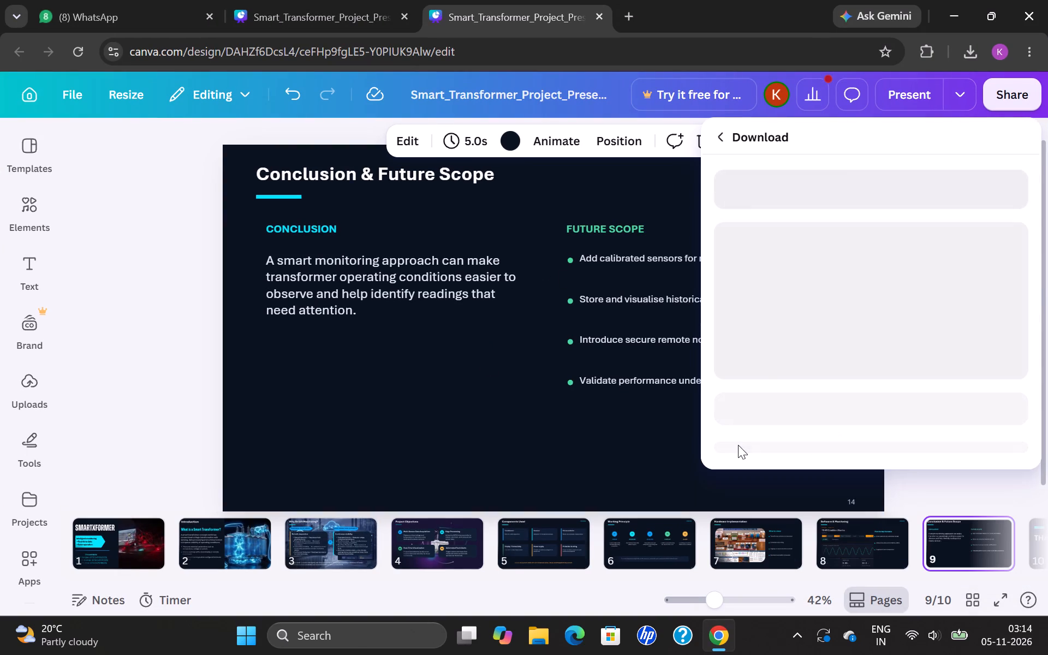
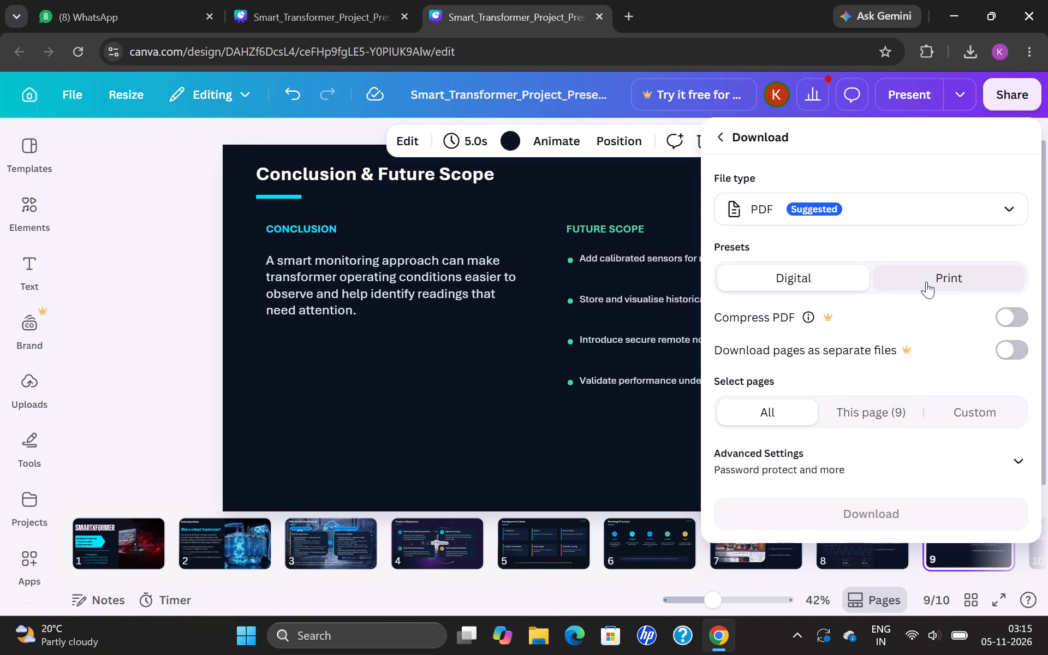
Change the download file type for the Smart Transformer presentation to PPTX (Microsoft PowerPoint document).
left_click(844, 216)
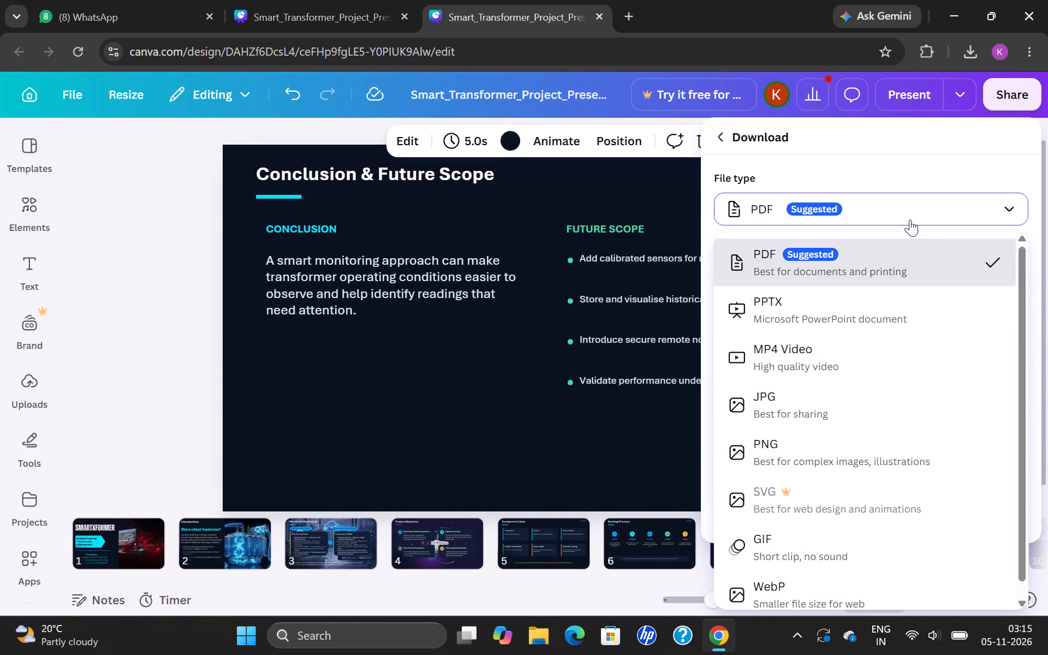
left_click(796, 320)
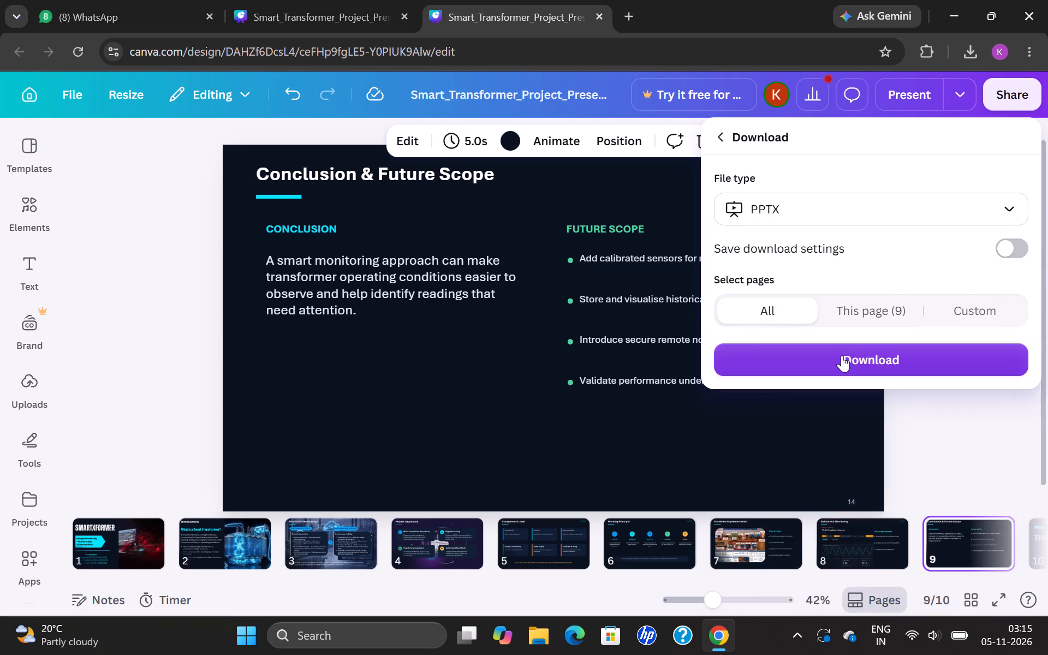
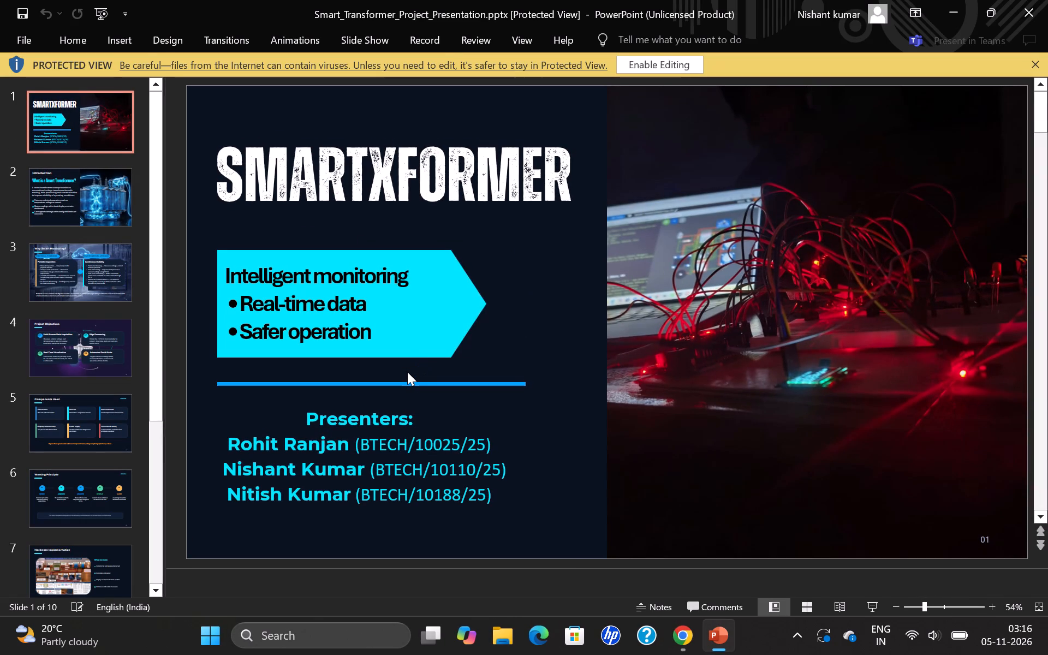
Review the downloaded deck in PowerPoint from the Introduction through the Thank You slide, and return to the Software & Monitoring slide.
left_click(61, 189)
left_click(77, 285)
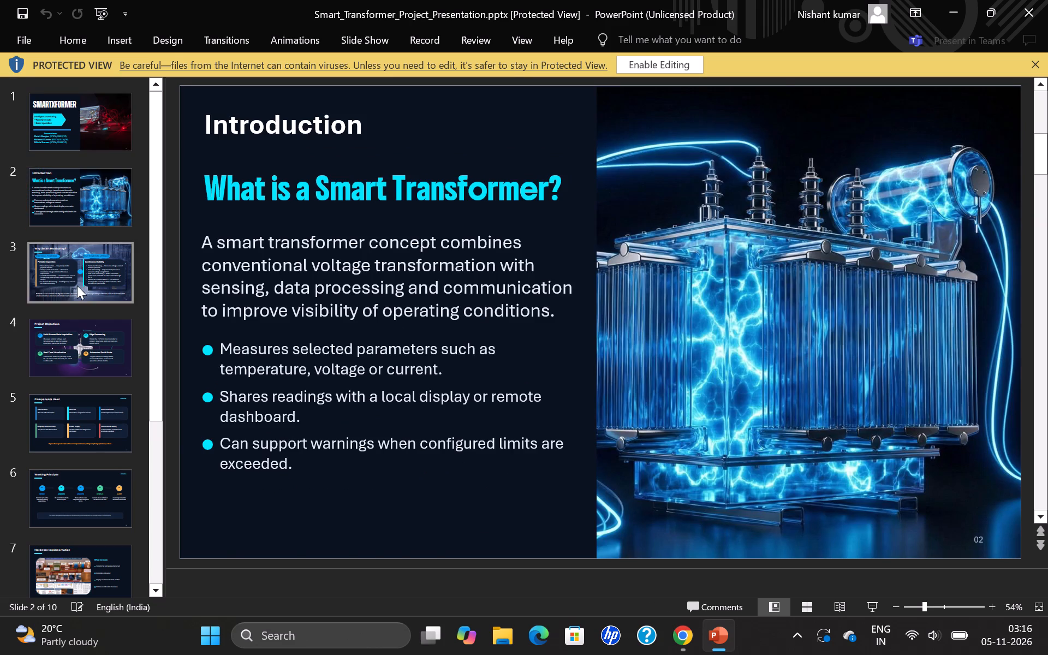
left_click(76, 364)
left_click(84, 415)
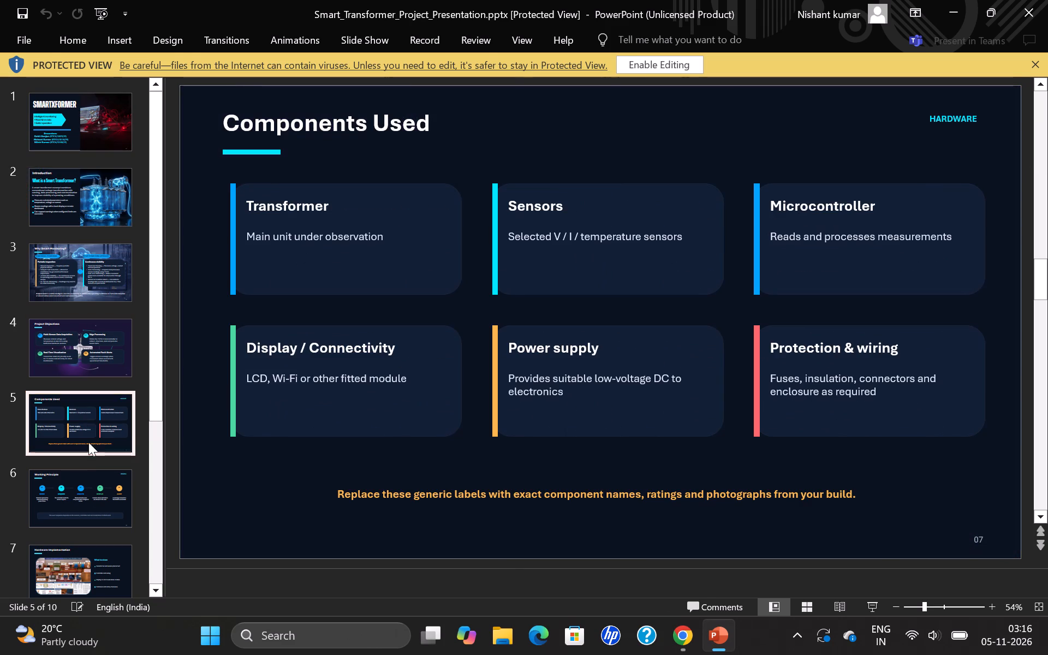
left_click(84, 497)
scroll(84, 497, "down", 2)
left_click(67, 343)
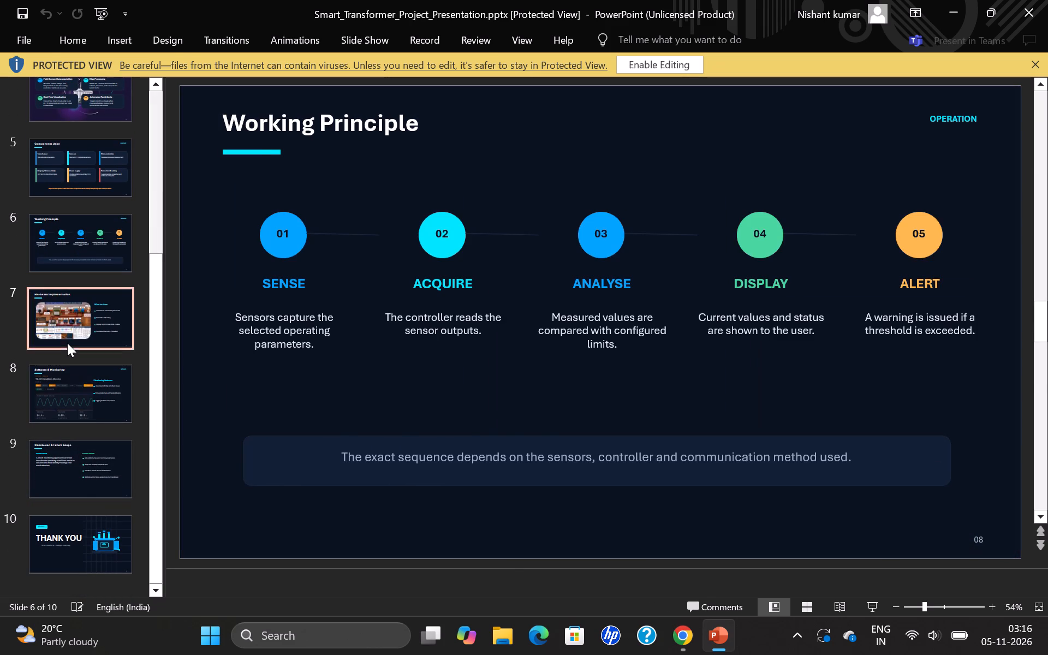
left_click(72, 395)
left_click(72, 465)
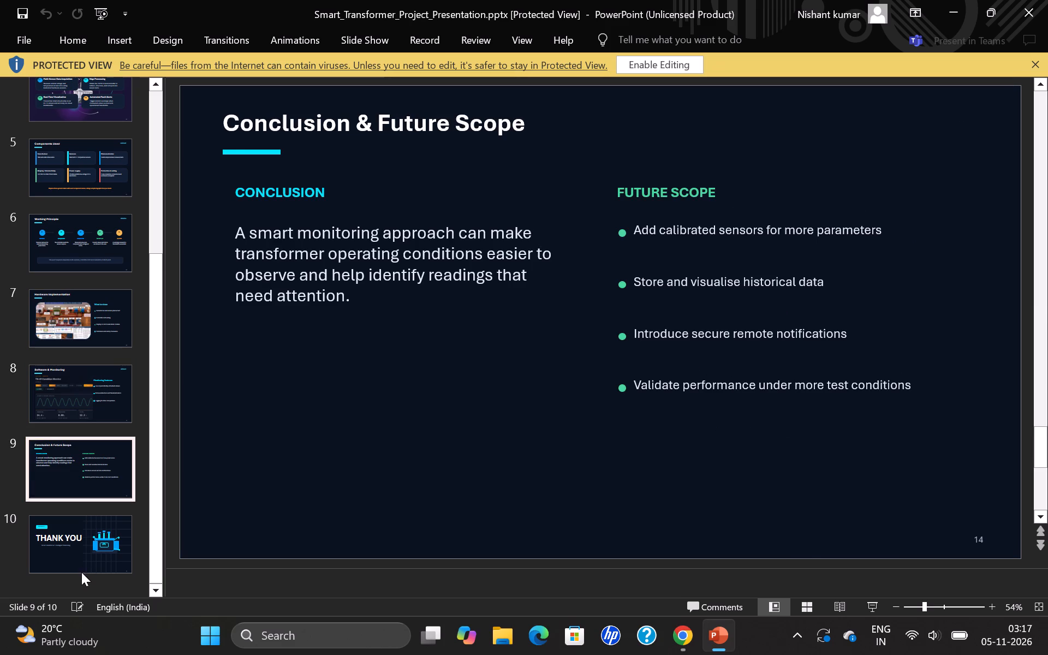
left_click_drag(78, 580, 80, 559)
left_click(80, 559)
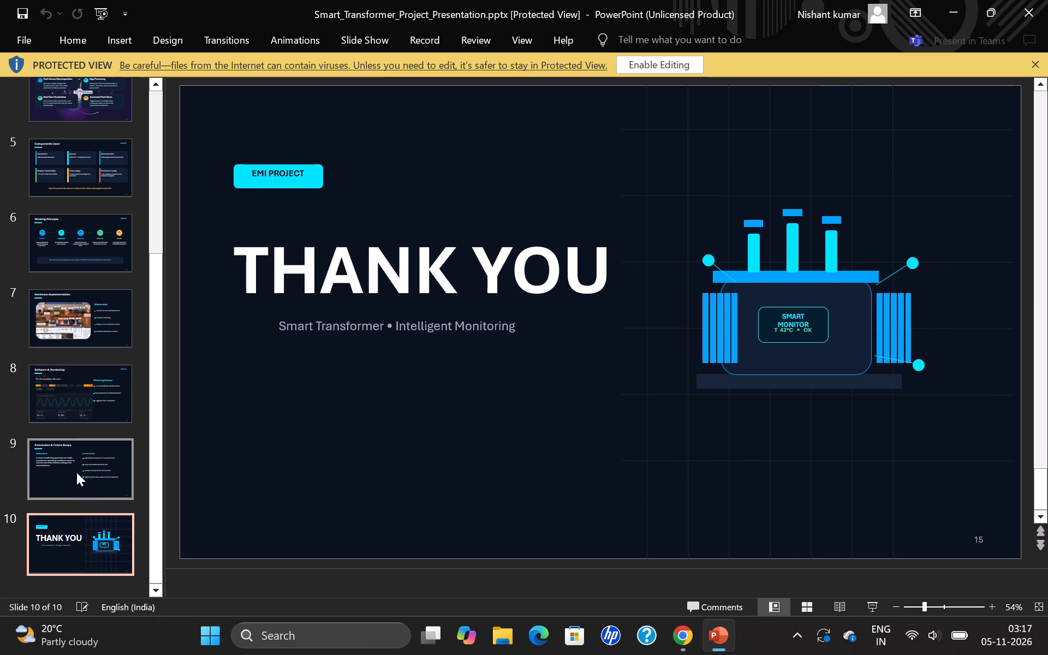
left_click(76, 472)
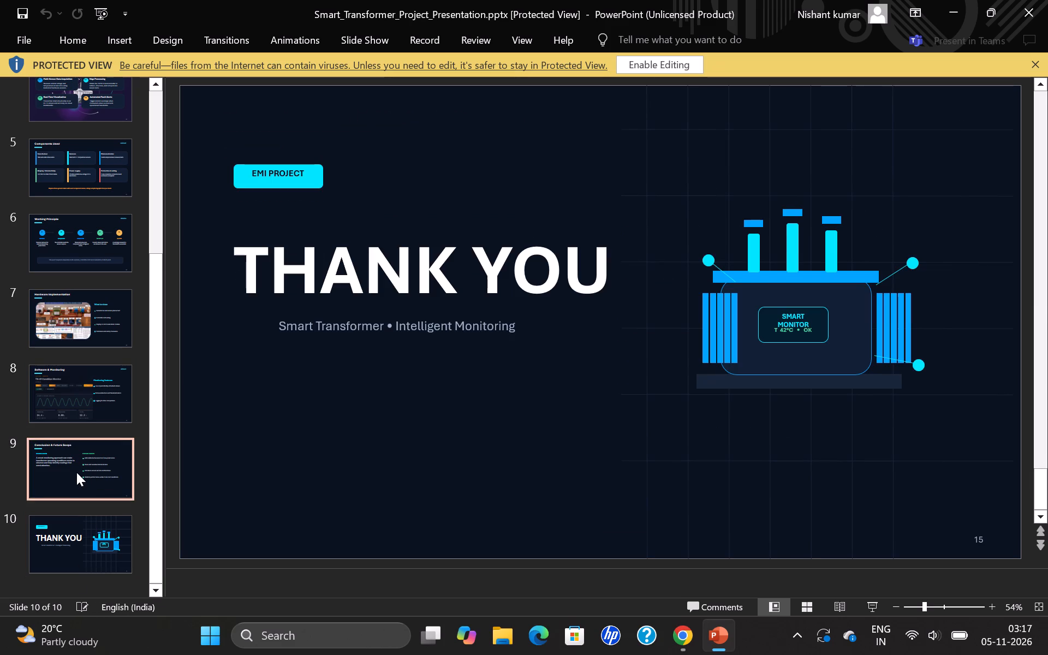
left_click(86, 406)
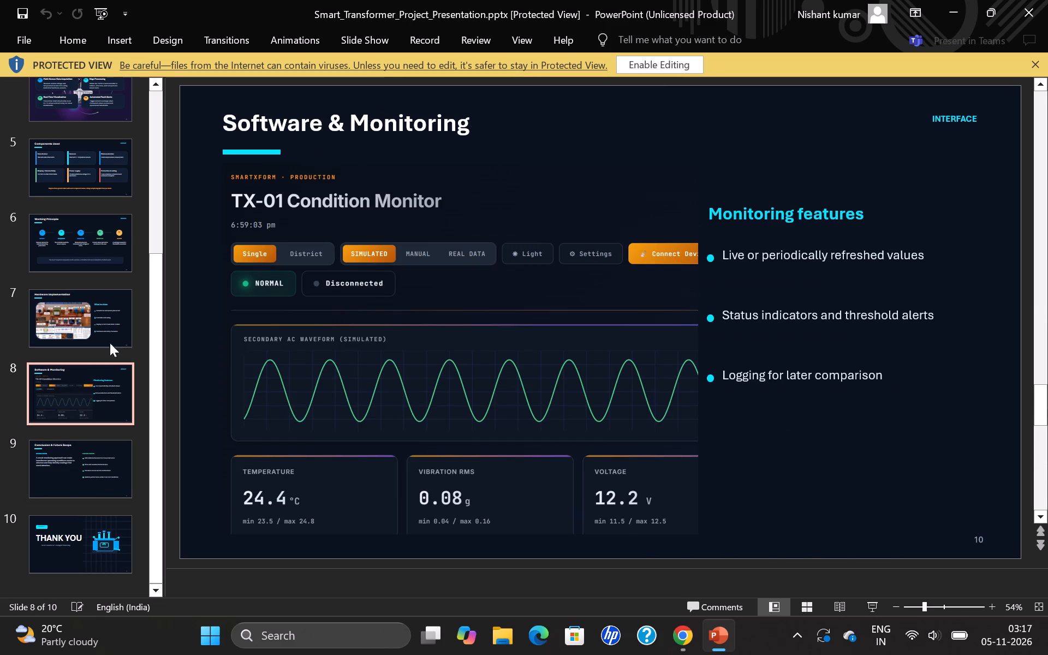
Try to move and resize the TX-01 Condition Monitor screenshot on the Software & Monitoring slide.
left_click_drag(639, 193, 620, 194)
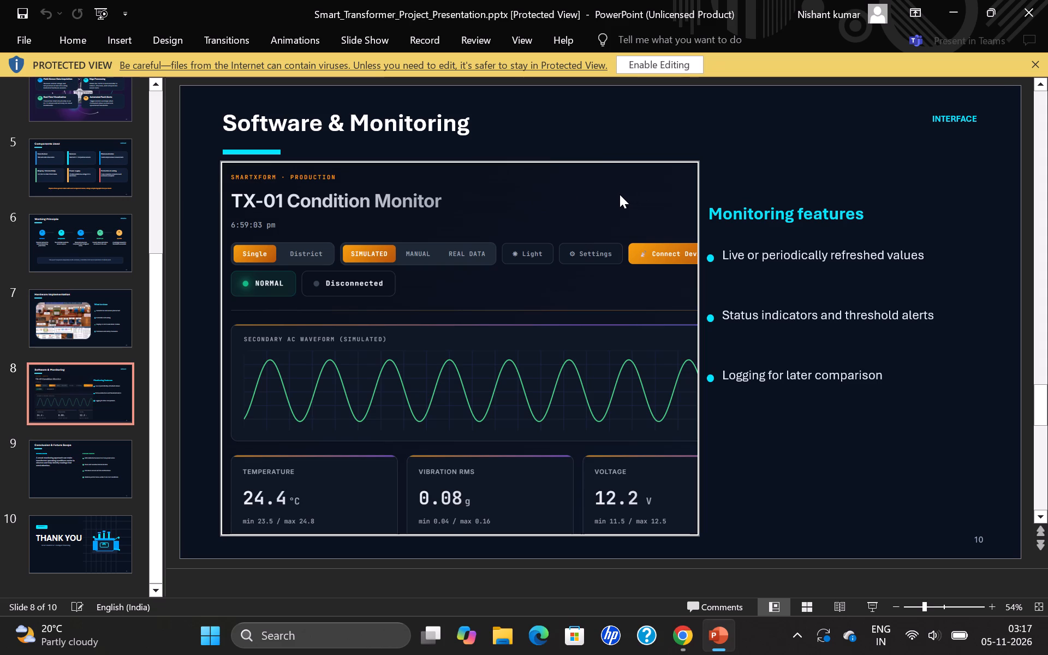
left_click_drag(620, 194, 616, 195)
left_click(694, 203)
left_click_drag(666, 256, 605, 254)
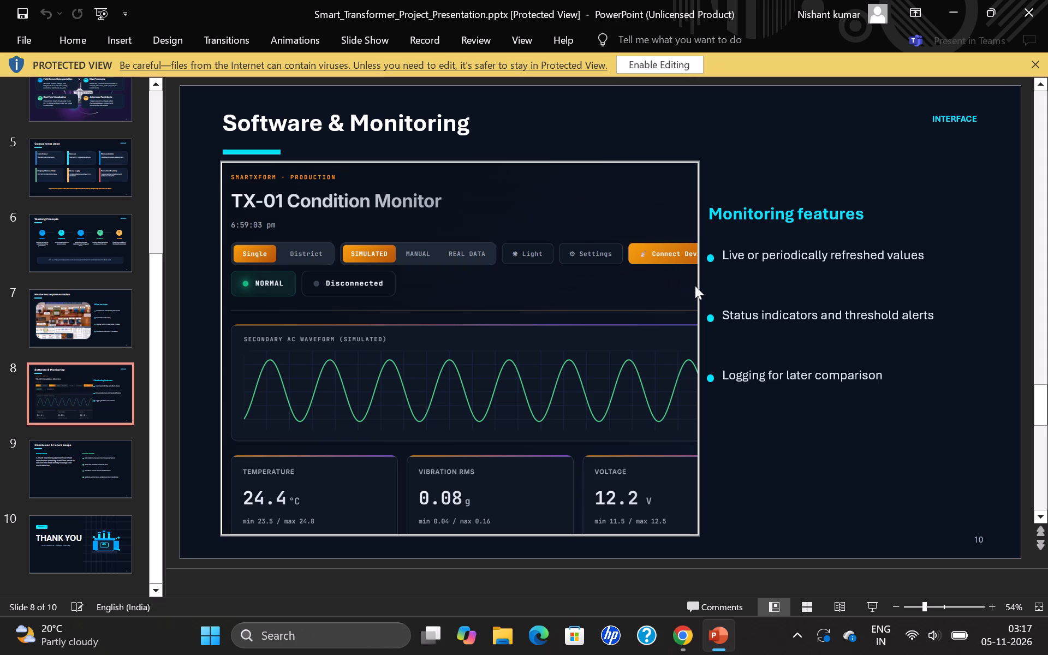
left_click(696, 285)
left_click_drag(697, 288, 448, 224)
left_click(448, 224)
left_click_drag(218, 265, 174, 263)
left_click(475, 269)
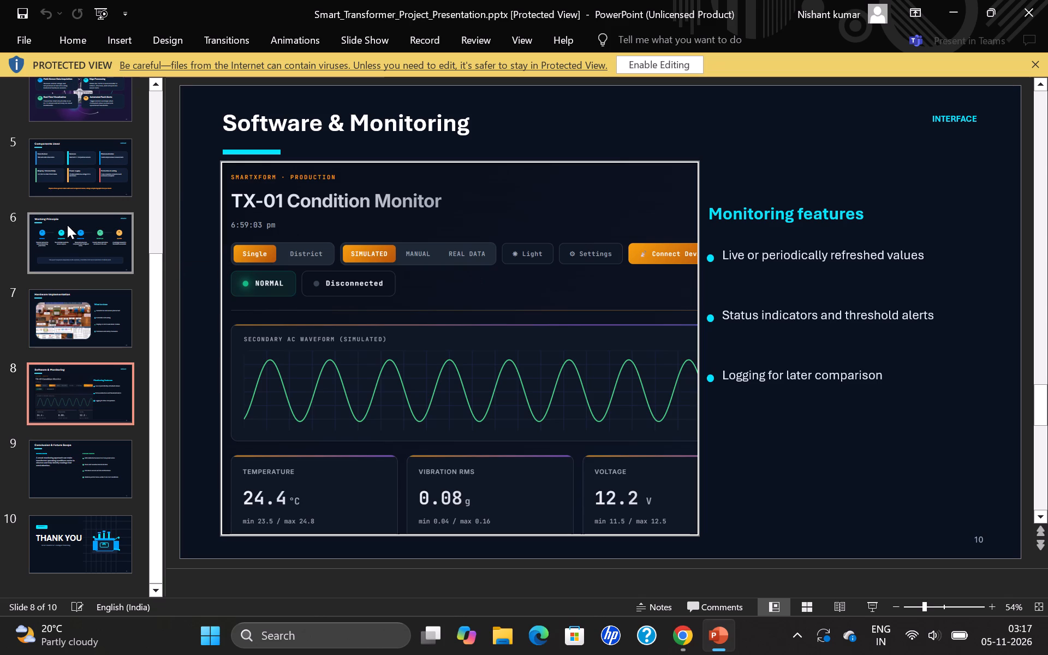
Look again at the Working Principle and Components Used slides.
left_click(67, 225)
left_click(69, 193)
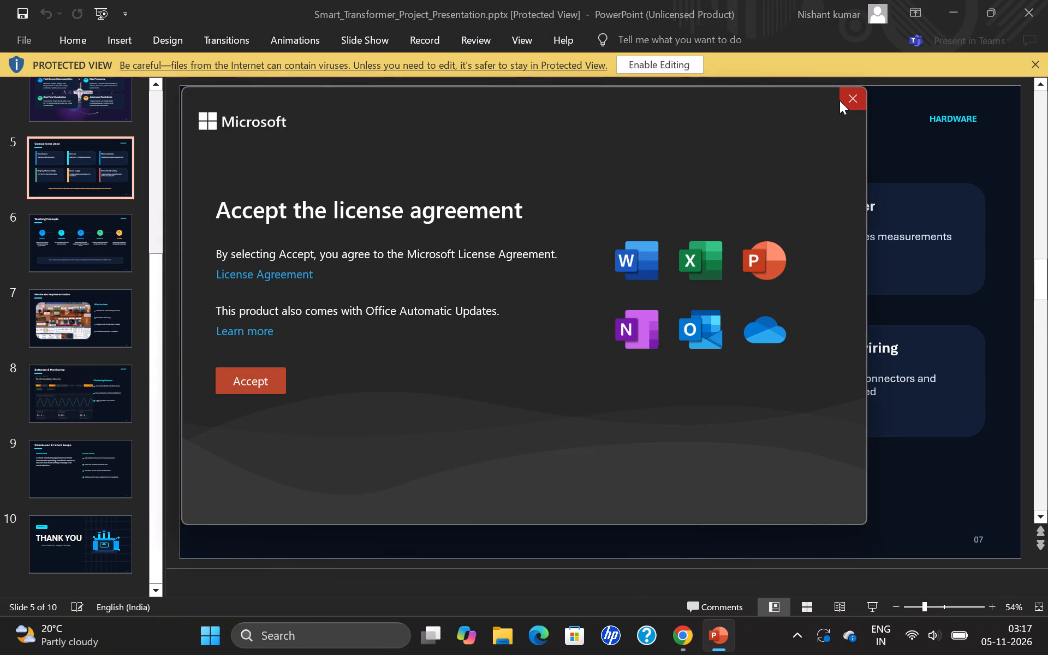
Close the Microsoft license agreement without accepting it.
left_click(845, 99)
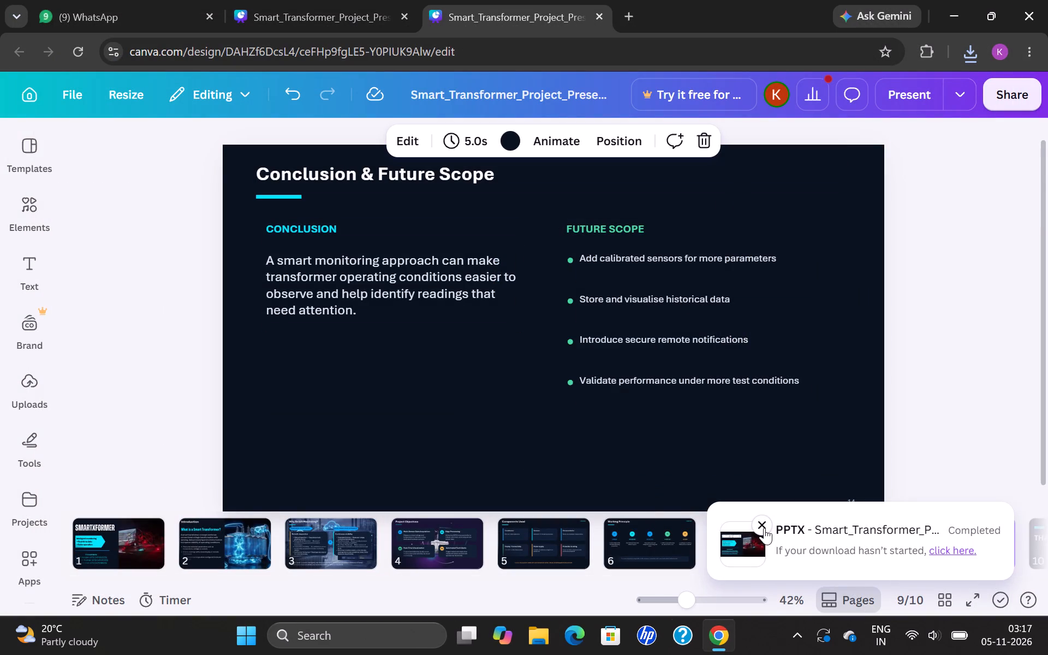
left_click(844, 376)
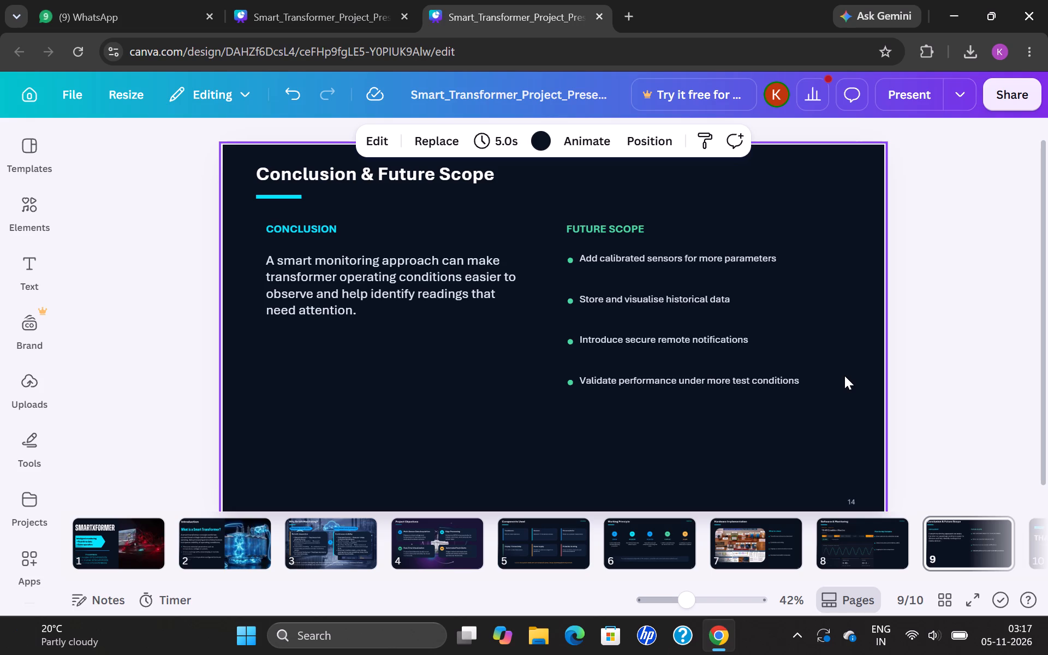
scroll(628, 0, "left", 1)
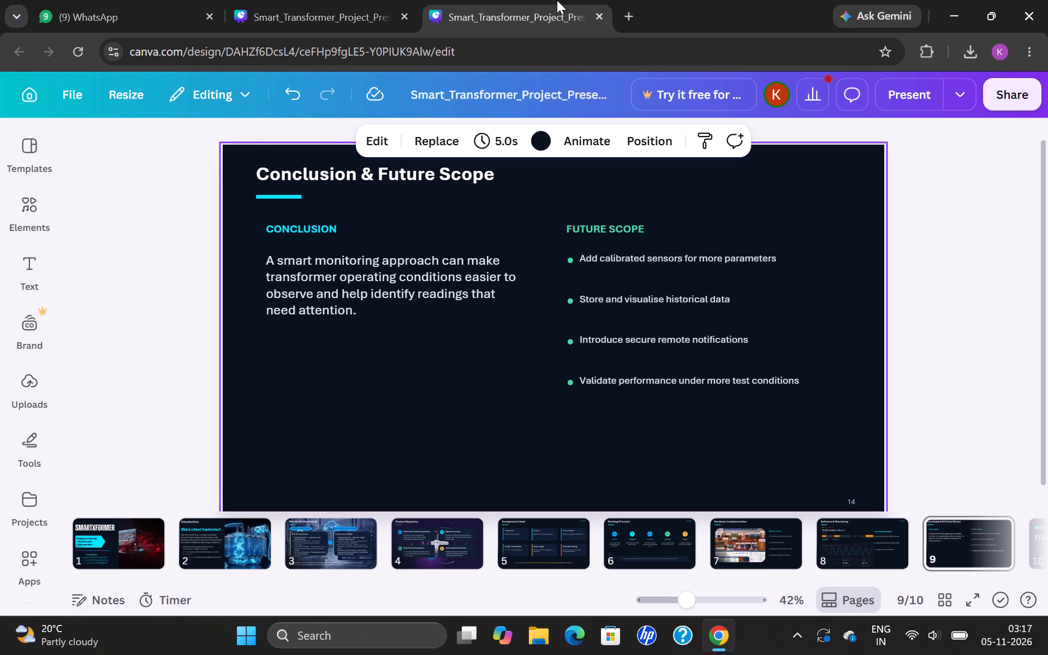
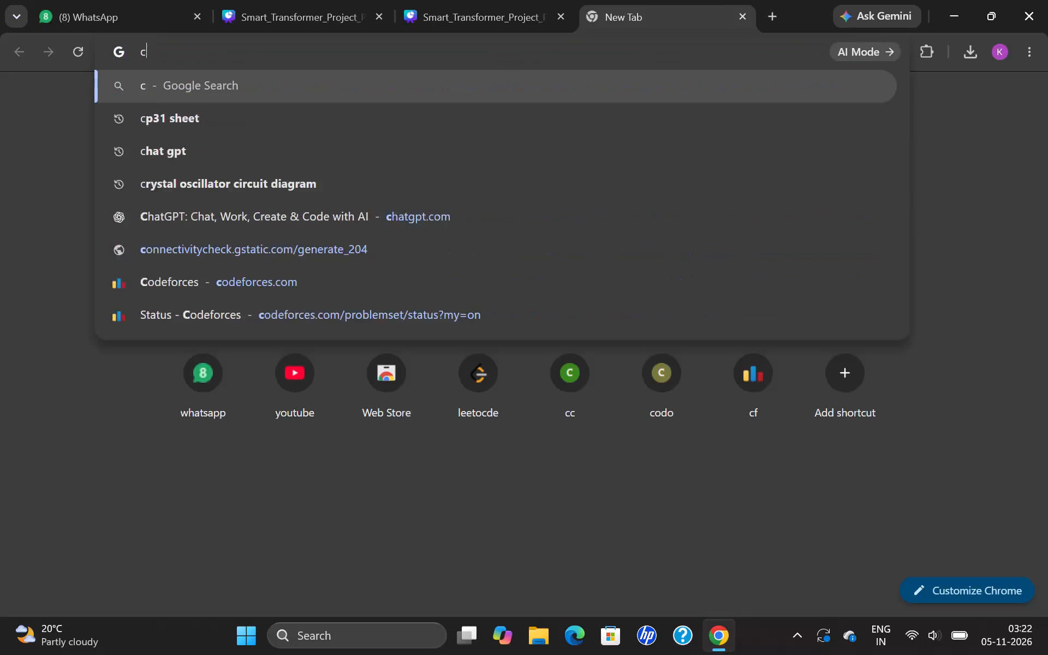
Search Google for MS Word and open the Microsoft Word for the Web result.
key("BackSpace")
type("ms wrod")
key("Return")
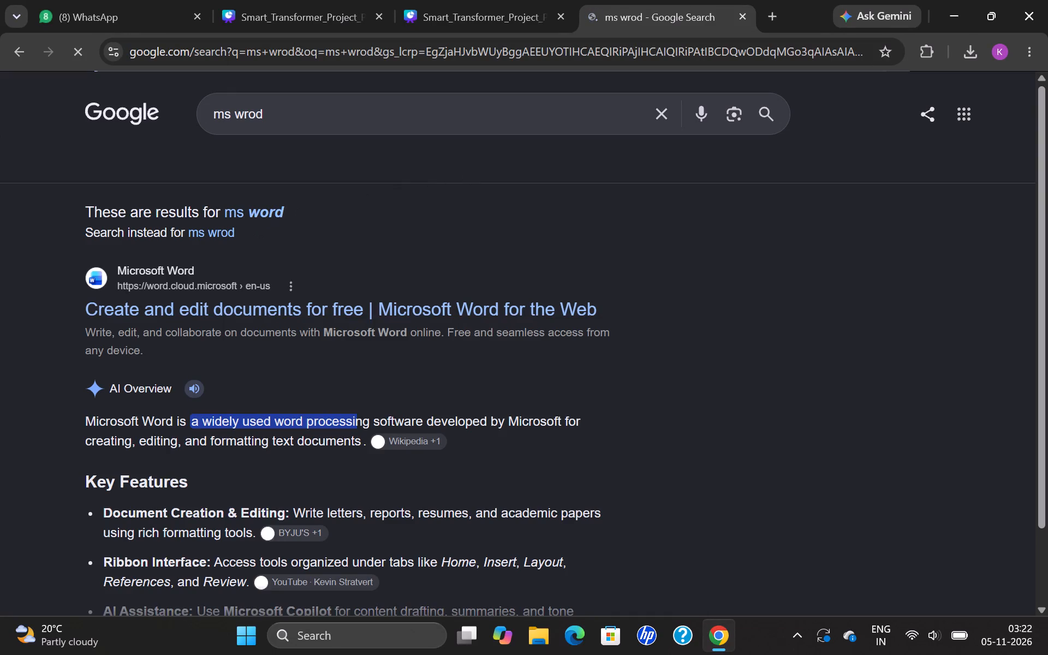
left_click(209, 313)
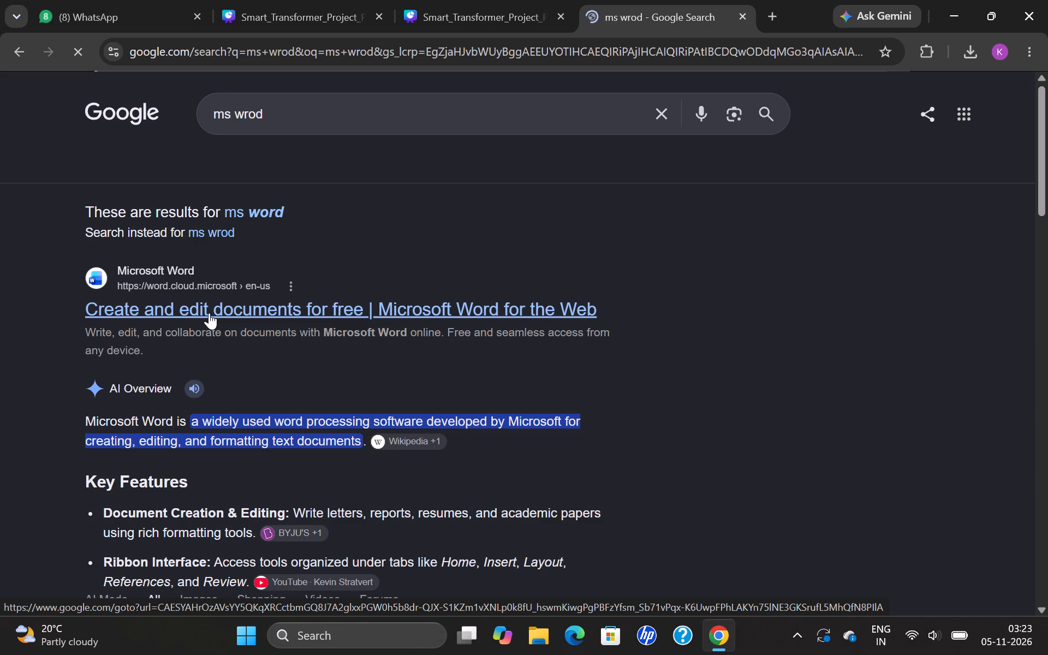
Correct the misspelled Google query and search for "ms word".
left_click(269, 111)
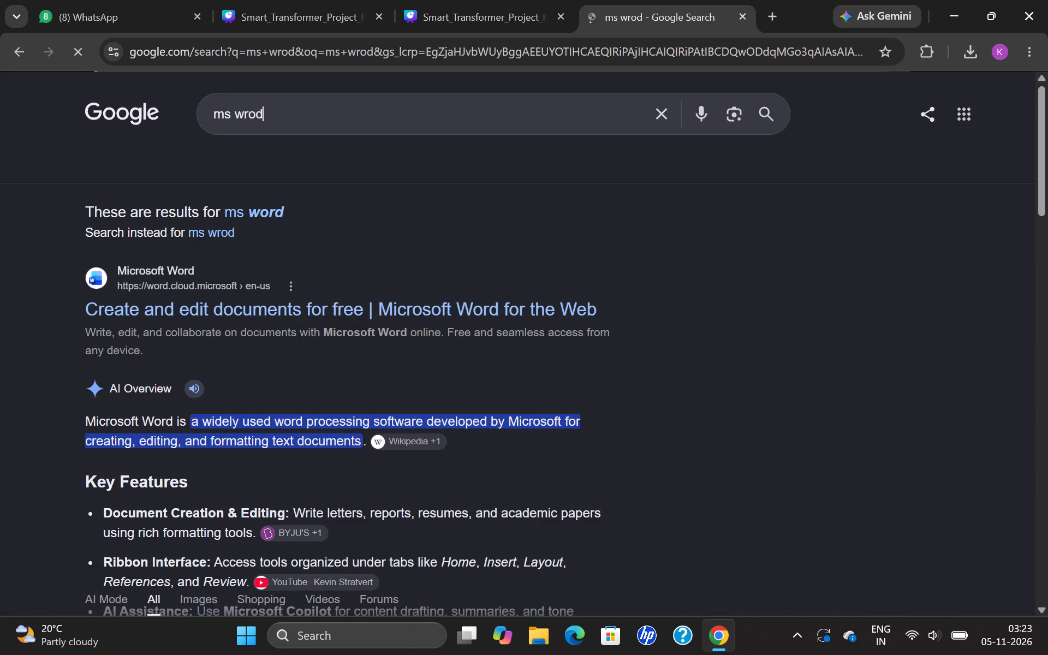
key("BackSpace")
key("BackSpace")
type("ord")
key("Return")
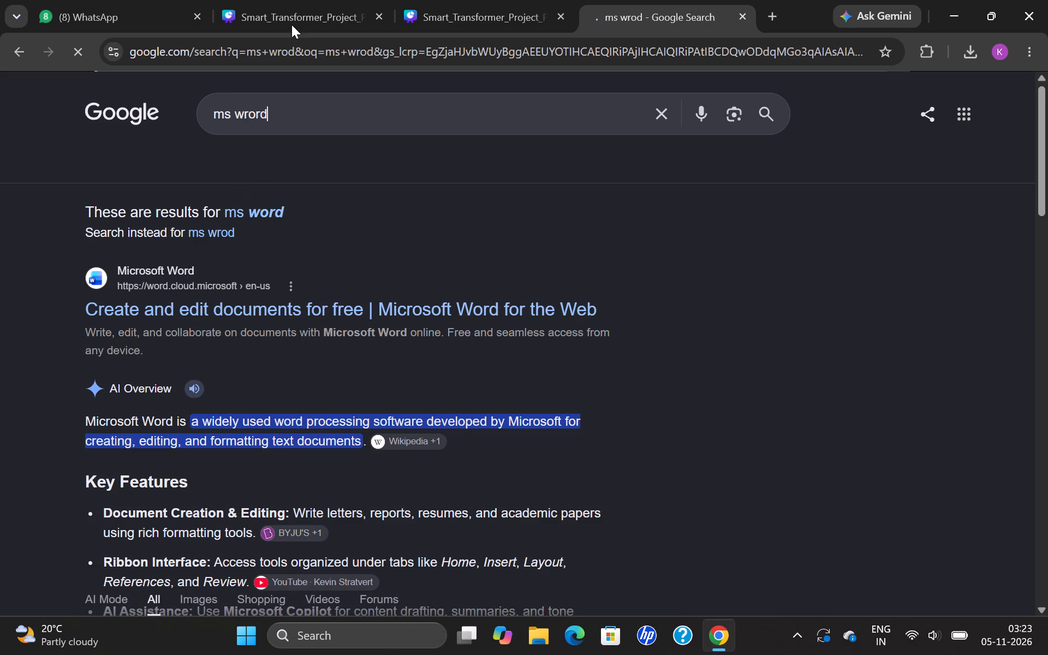
key("BackSpace")
key("BackSpace")
key("BackSpace")
key("BackSpace")
type("ord")
key("Return")
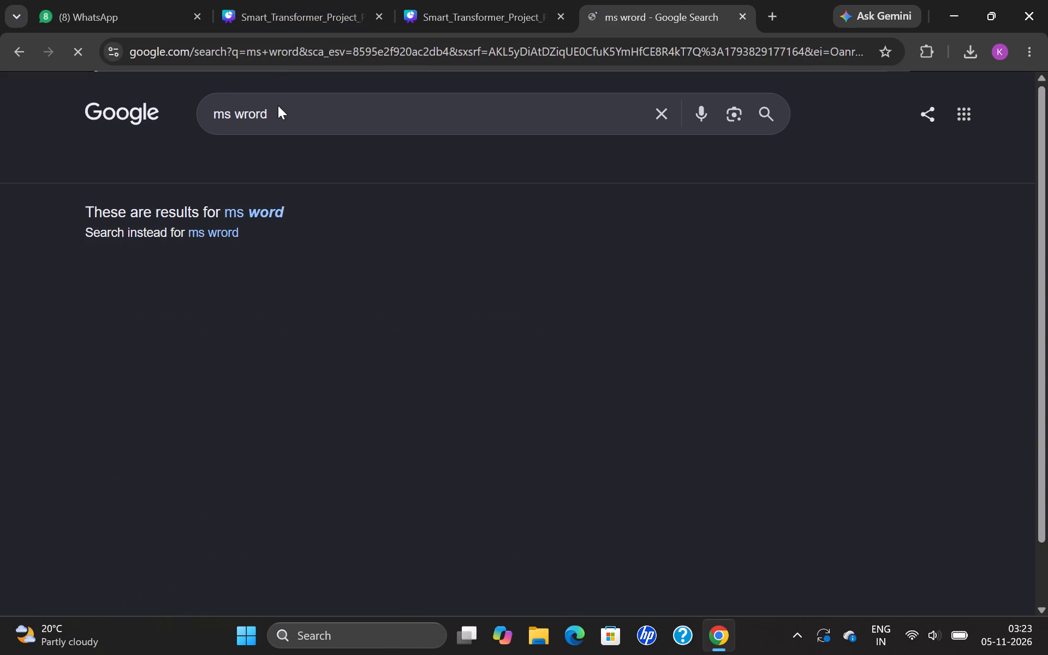
key("BackSpace")
key("BackSpace")
left_click(271, 110)
key("BackSpace")
key("BackSpace")
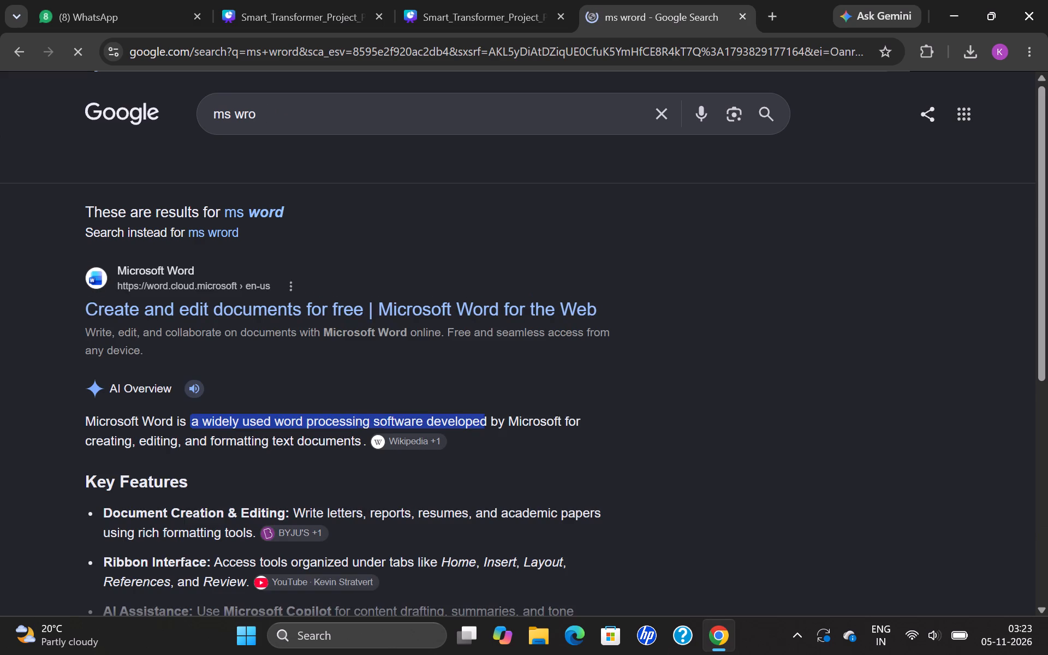
key("BackSpace")
key("BackSpace")
type("ord")
key("Return")
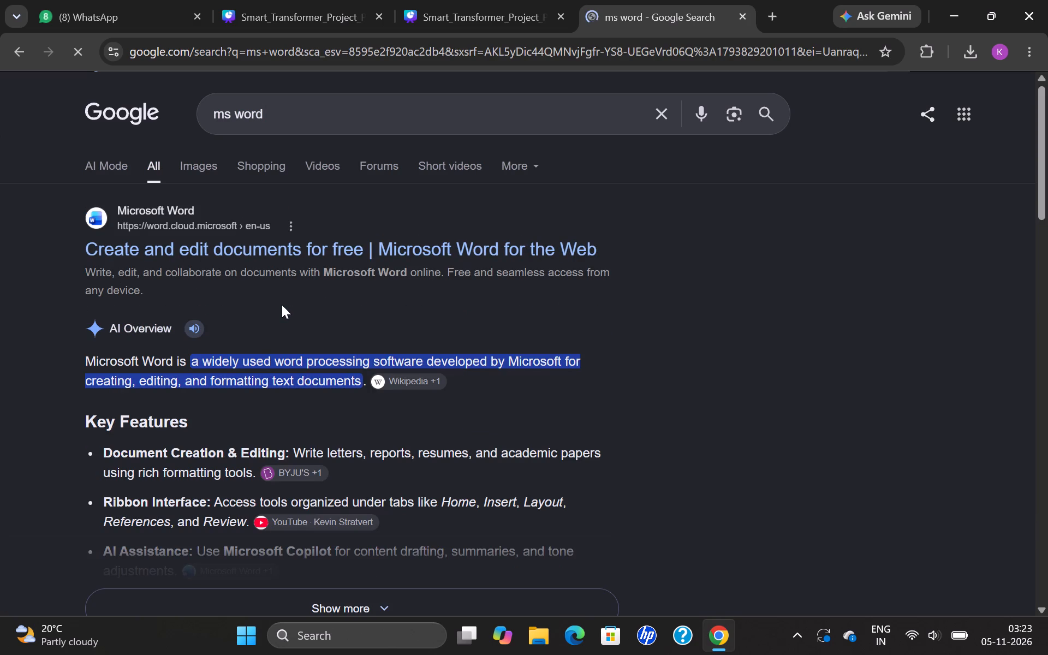
left_click(271, 271)
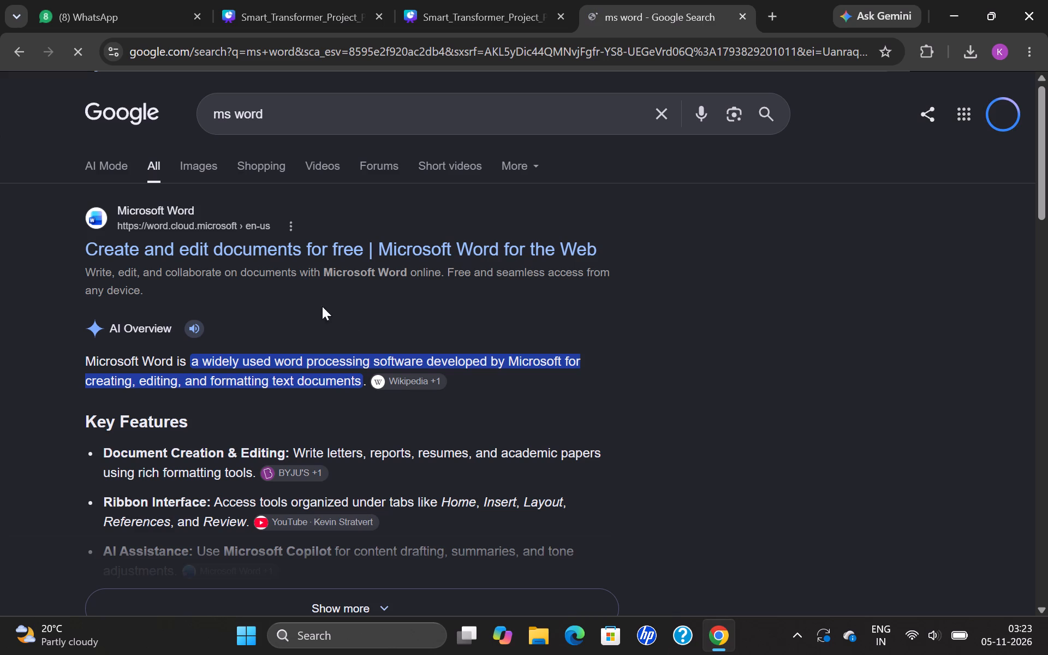
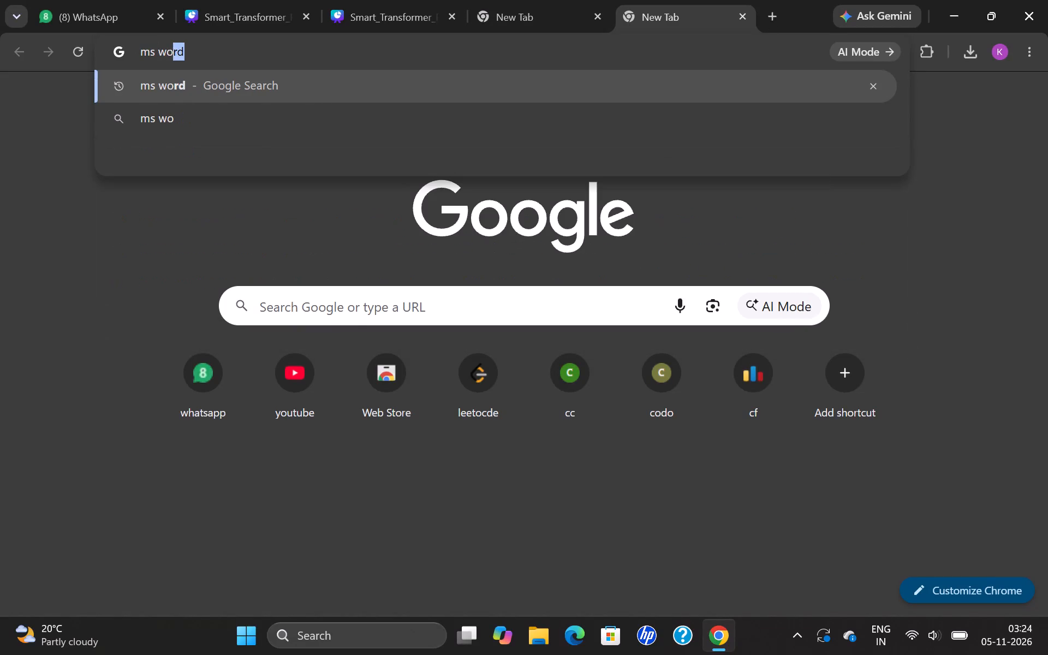
Search Google for "ms word" to reach the Word for the web start page.
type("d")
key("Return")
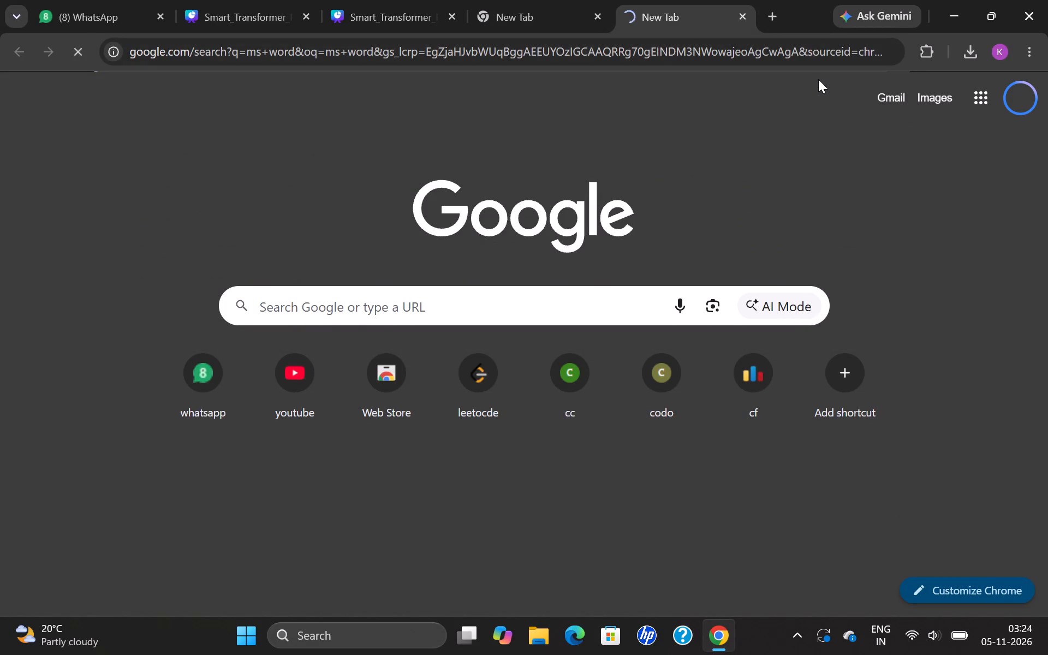
scroll(823, 79, "up", 1)
Open Microsoft's free Word for the web page from the Google search results.
scroll(710, 163, "down", 1)
left_click(297, 183)
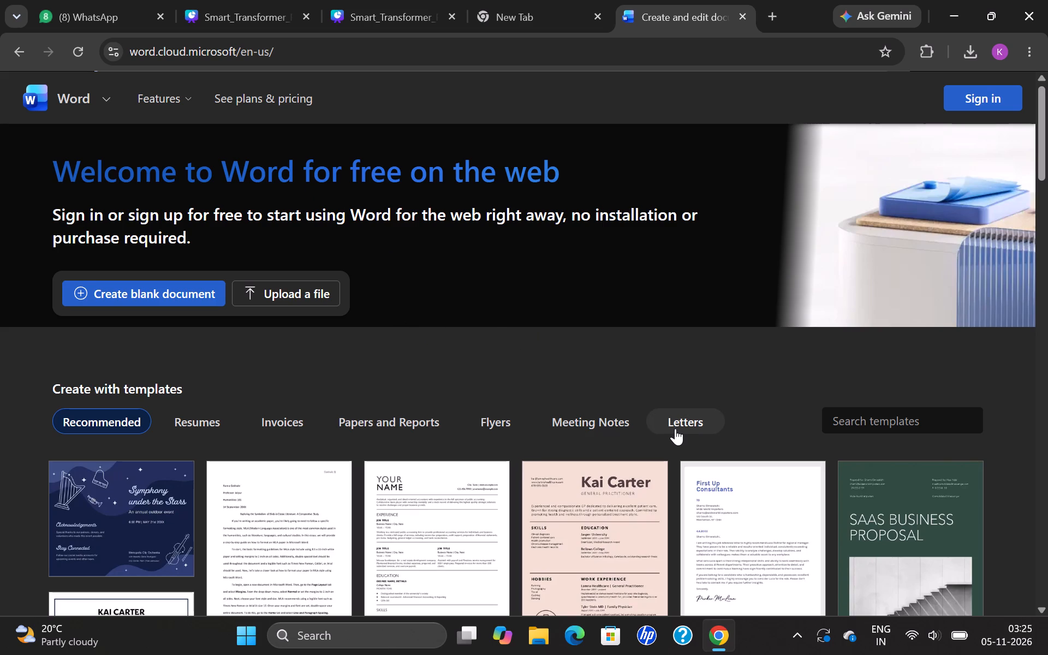
left_click_drag(487, 323, 495, 370)
left_click(475, 321)
Start uploading a file to Word from its web welcome page.
left_click(302, 288)
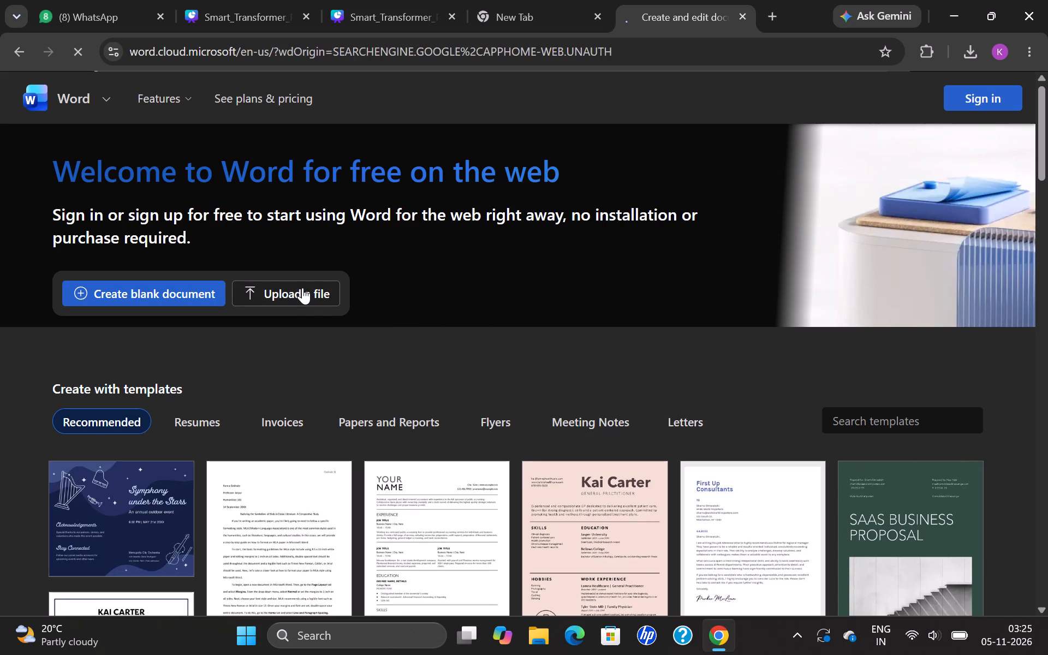
left_click(302, 288)
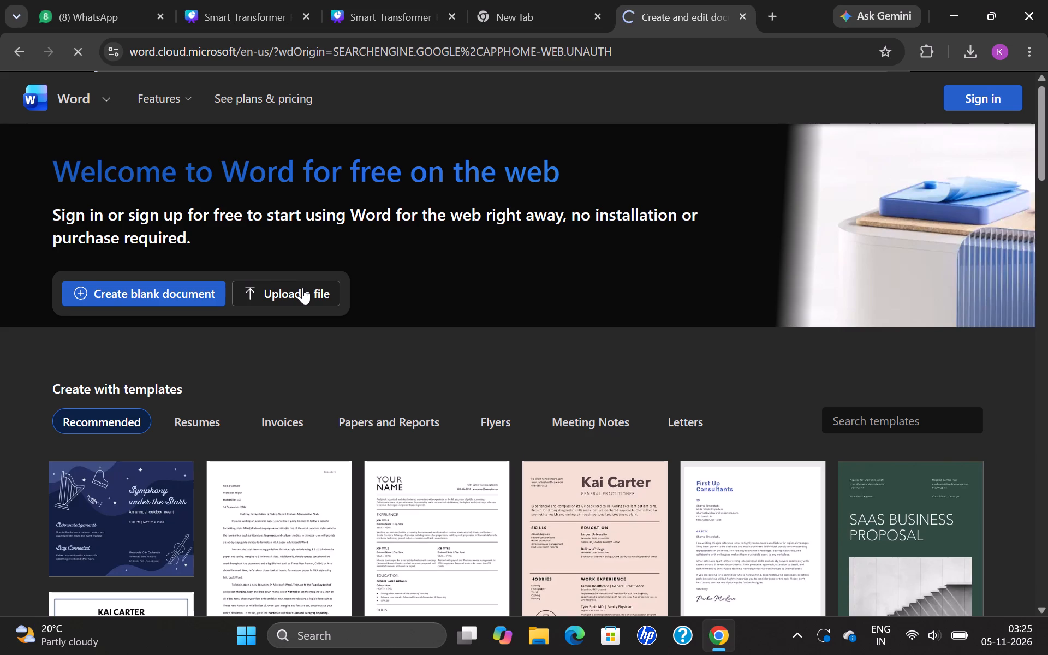
left_click(302, 288)
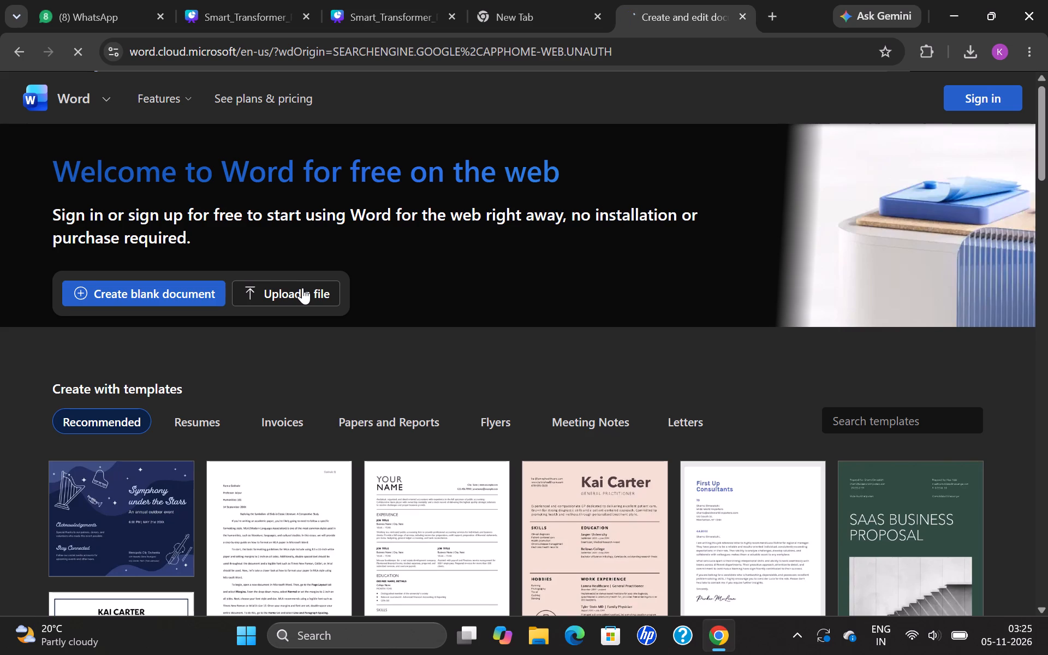
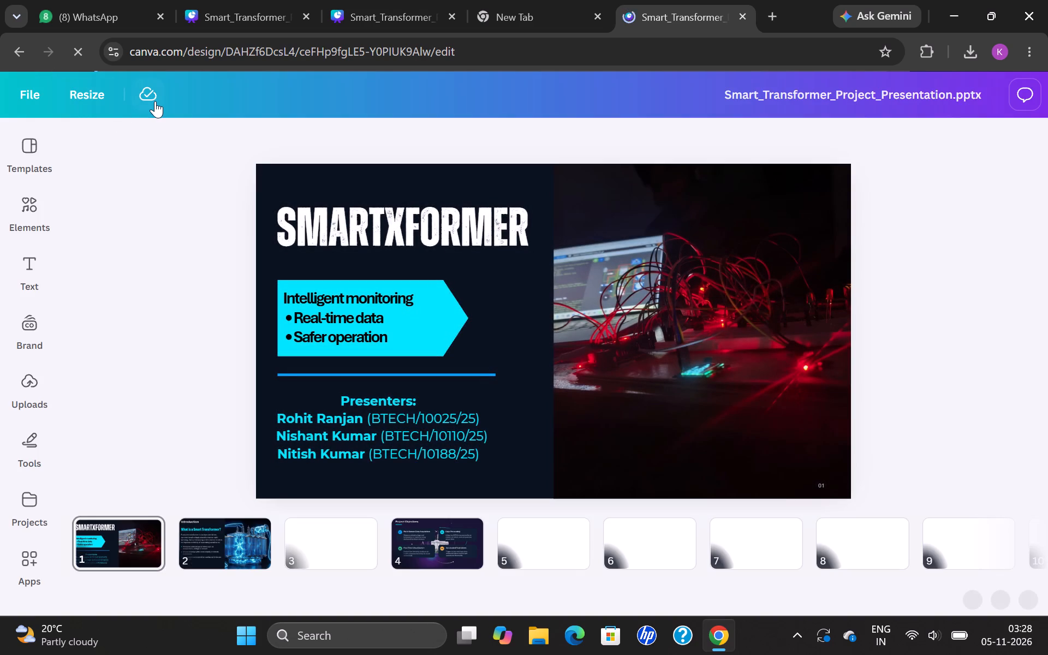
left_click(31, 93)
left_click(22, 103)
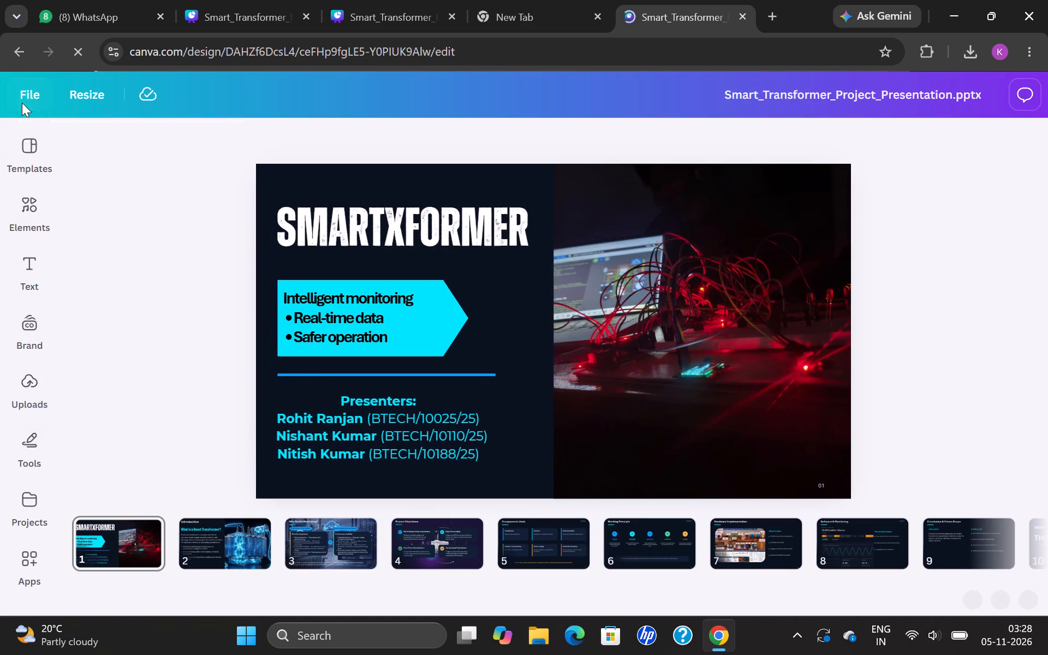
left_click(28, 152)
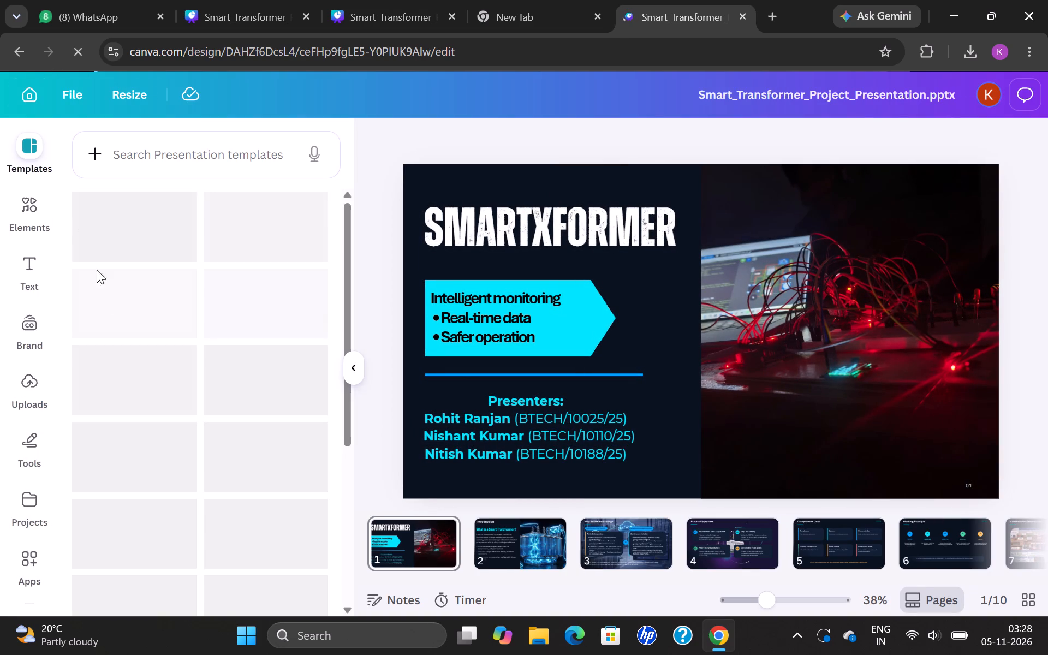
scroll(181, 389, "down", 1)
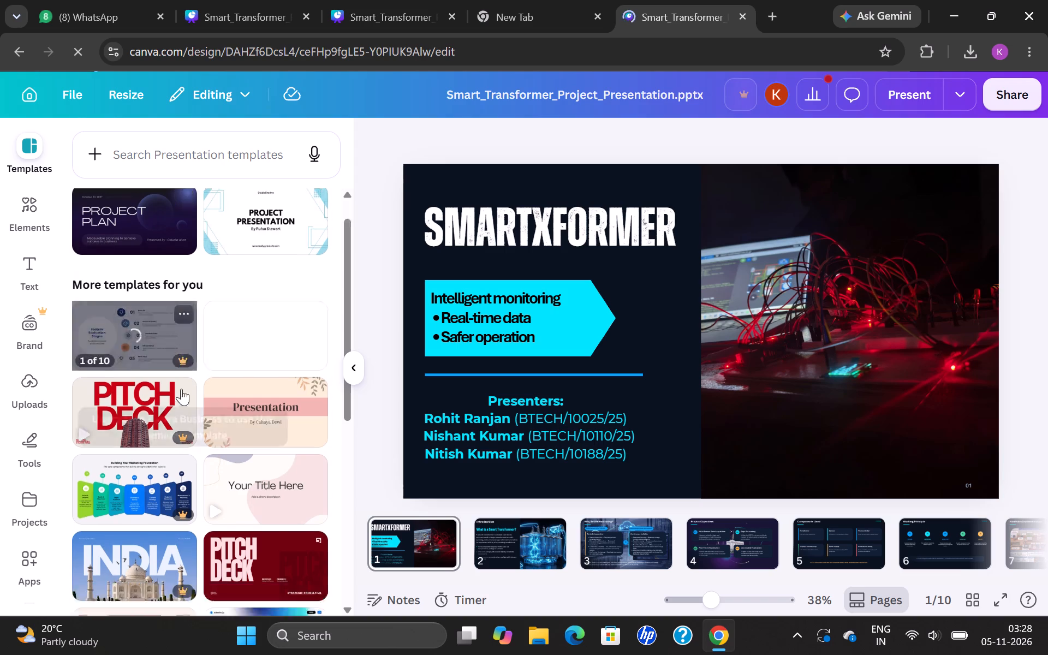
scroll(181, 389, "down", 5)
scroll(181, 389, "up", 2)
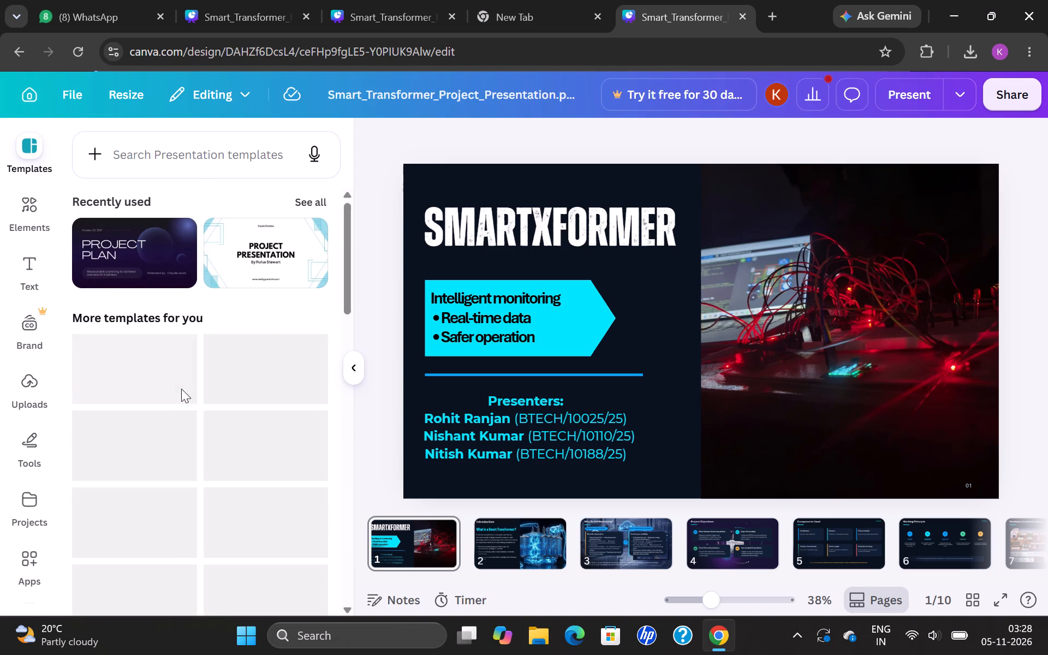
Present the Smart Transformer presentation in full screen and review the slides from the title through Project Objectives.
left_click(955, 87)
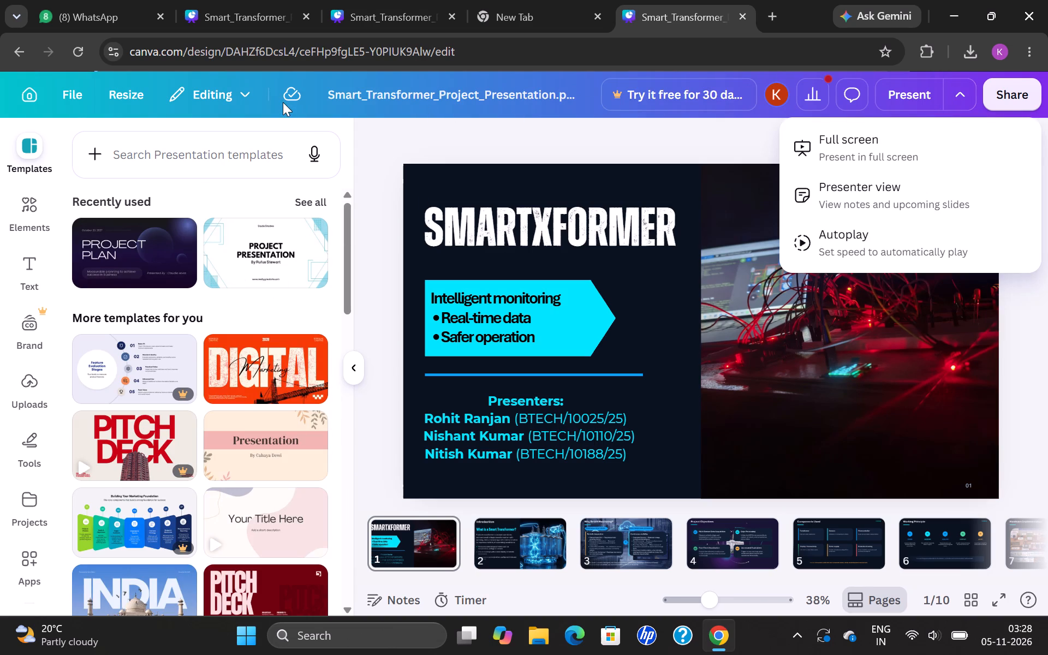
left_click(825, 158)
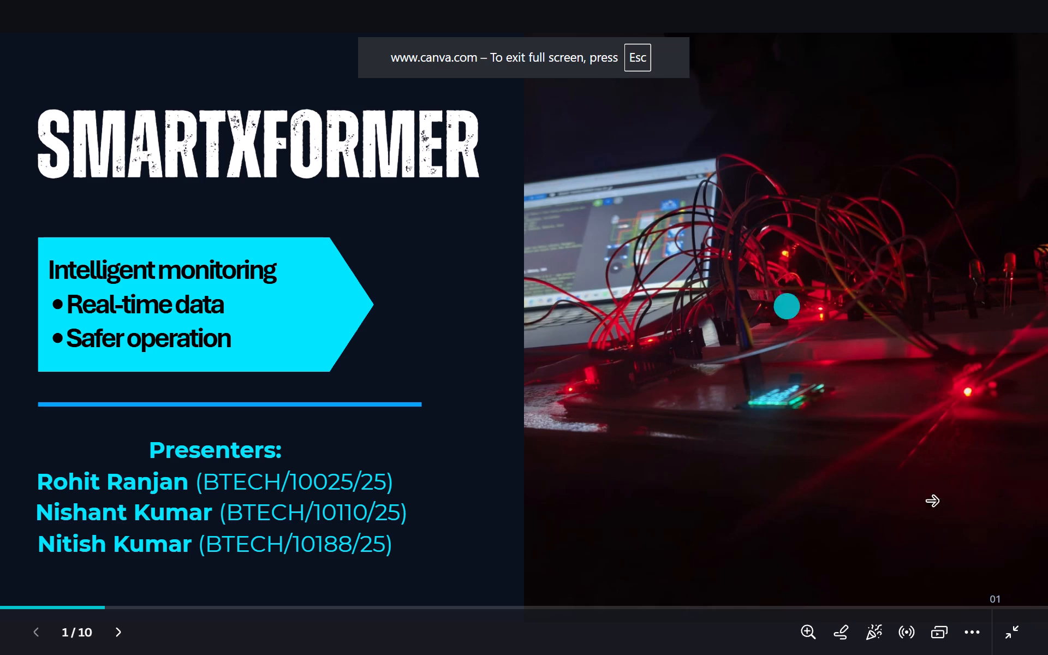
left_click(127, 633)
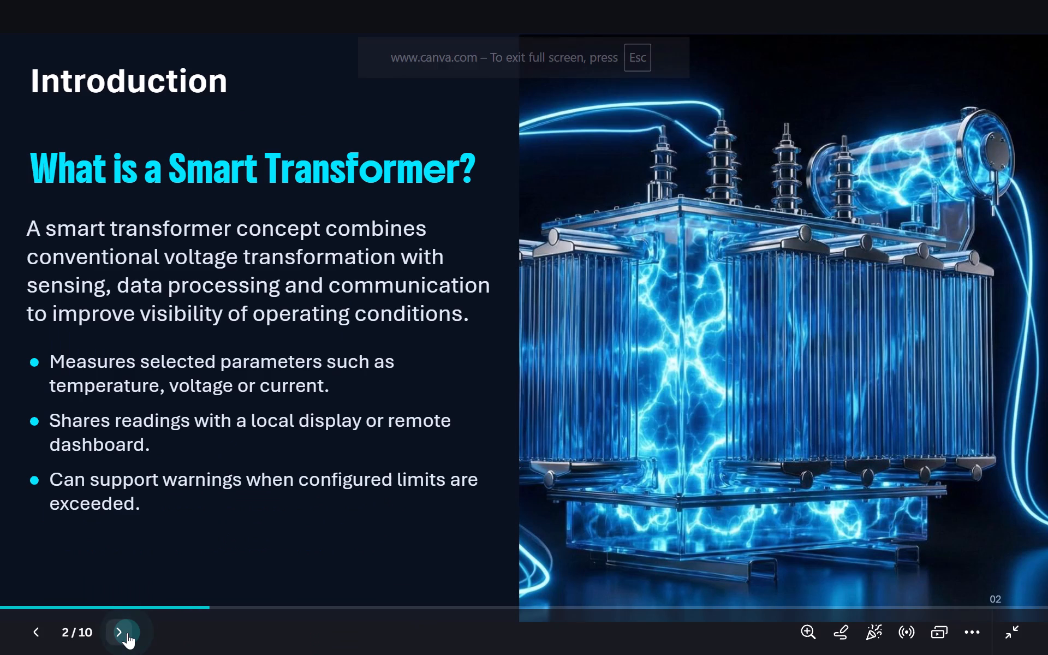
left_click(127, 633)
left_click(127, 633)
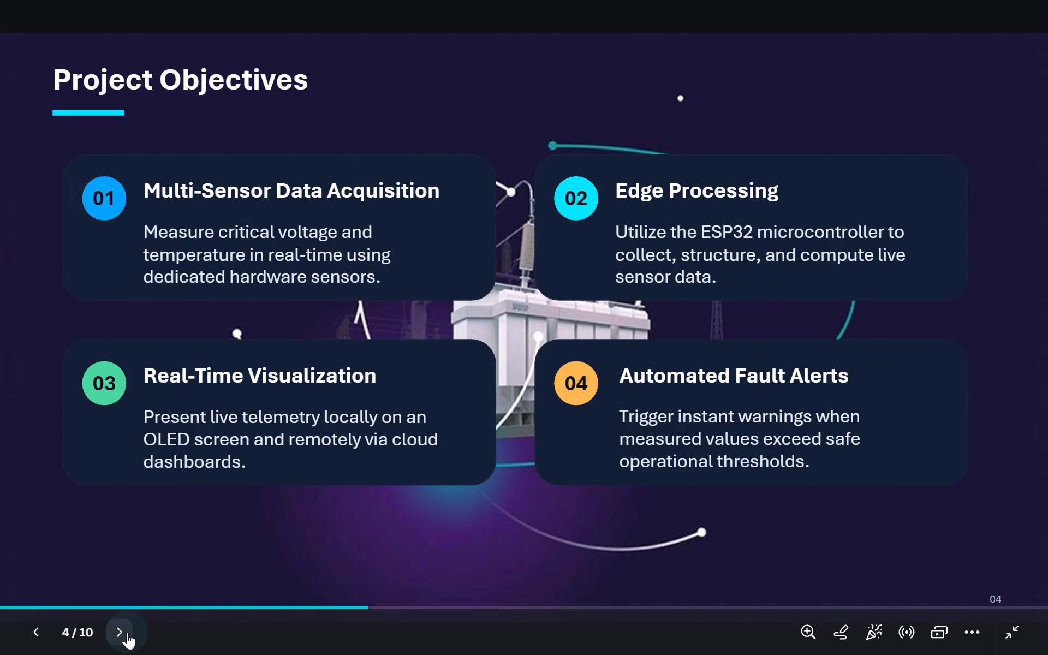
Review the remaining slides of the full-screen presentation through the closing Thank You slide, and exit back to the editor.
left_click(127, 633)
left_click(127, 633)
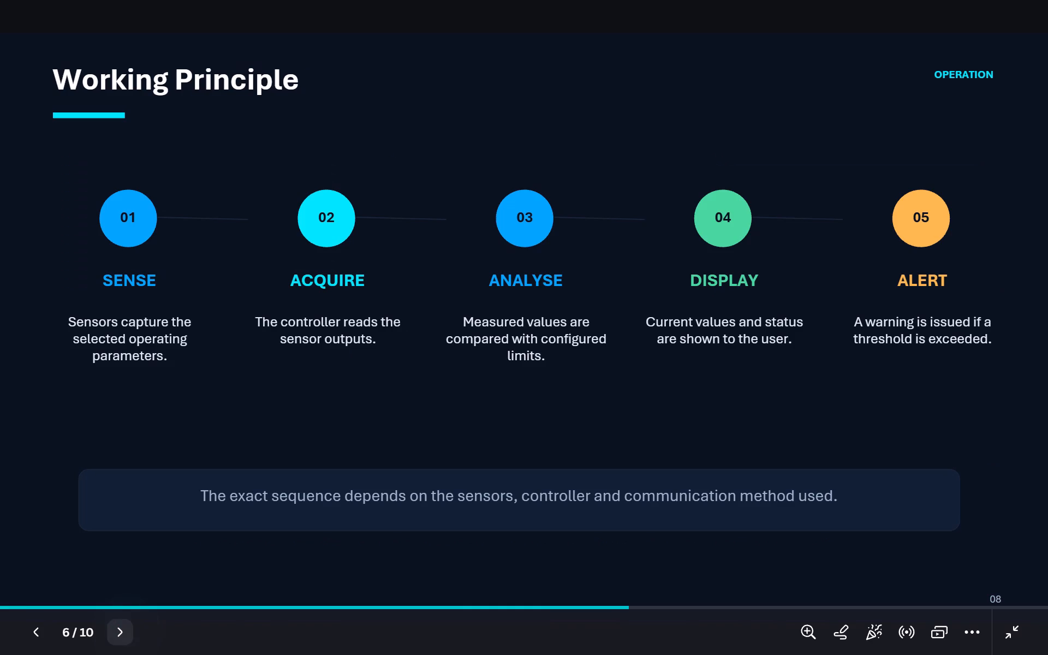
left_click(127, 633)
left_click(127, 633)
left_click(127, 633)
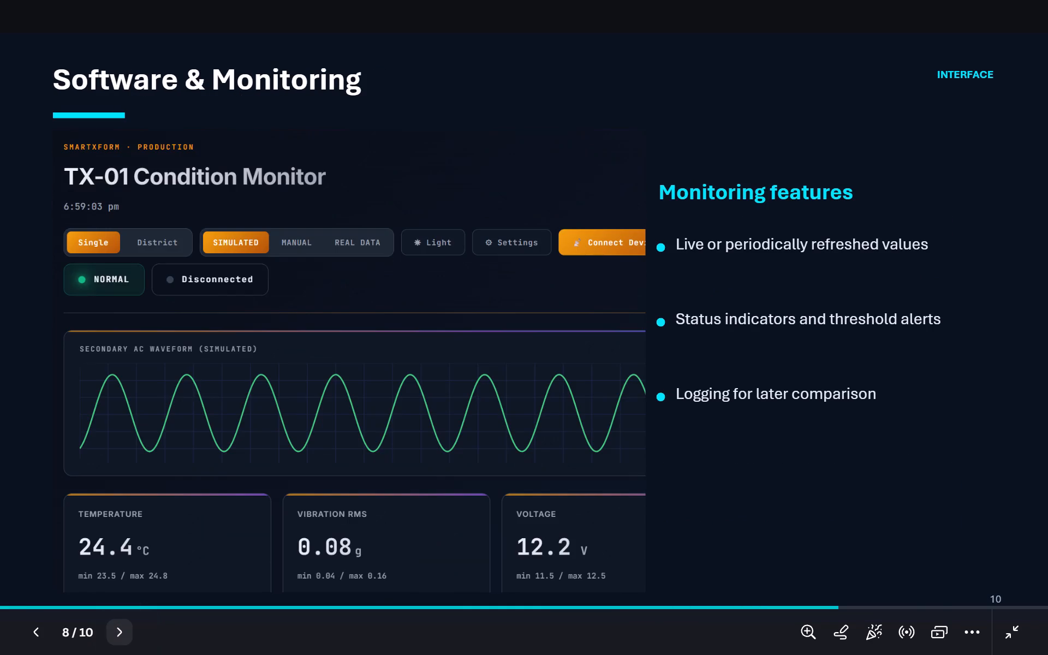
left_click(127, 633)
left_click(127, 633)
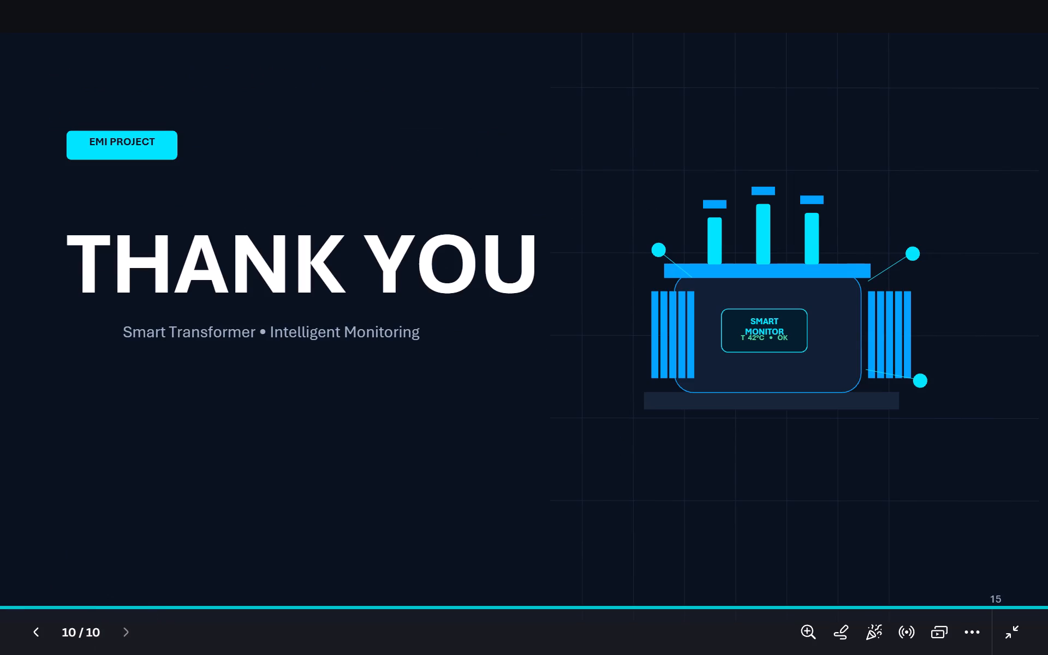
left_click(1016, 645)
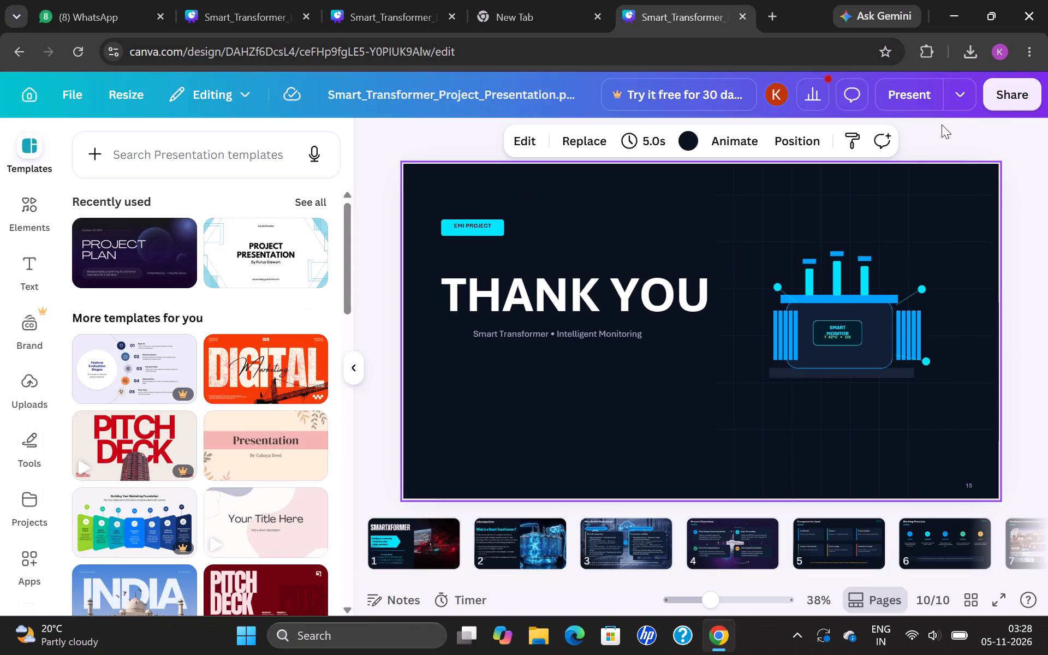
Create a public view link for the Smart Transformer presentation from its sharing options.
left_click(986, 102)
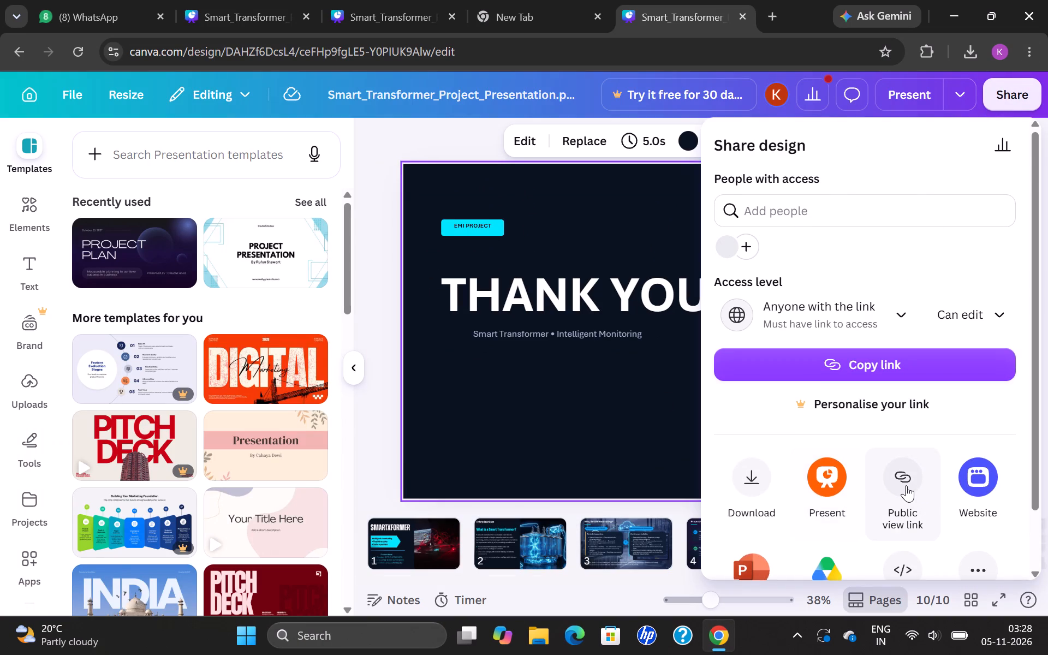
scroll(906, 485, "down", 1)
left_click(905, 430)
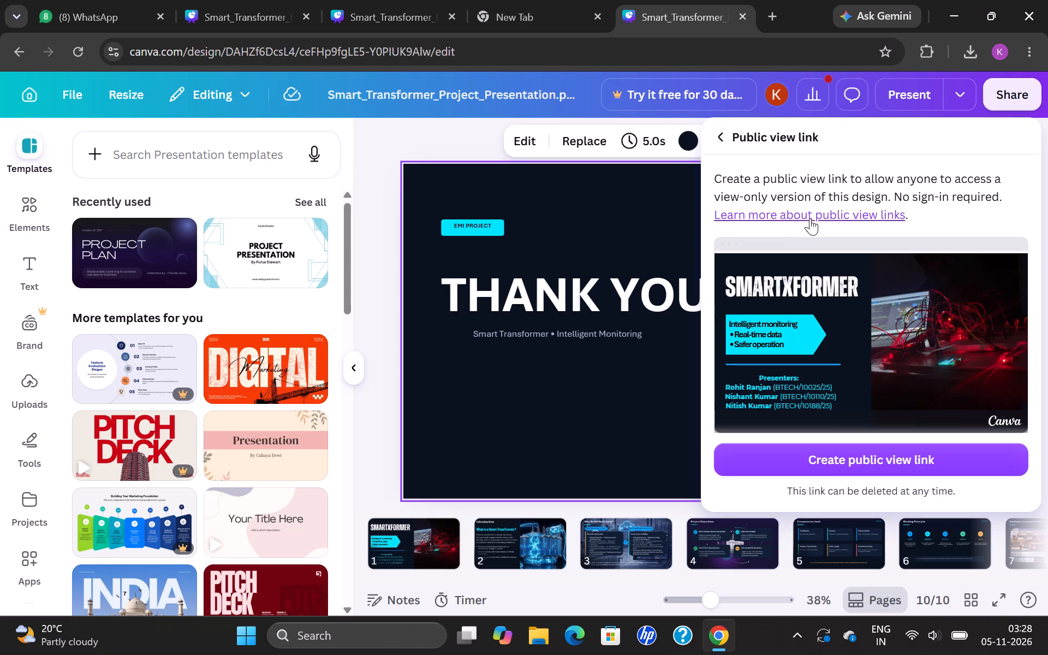
left_click(867, 460)
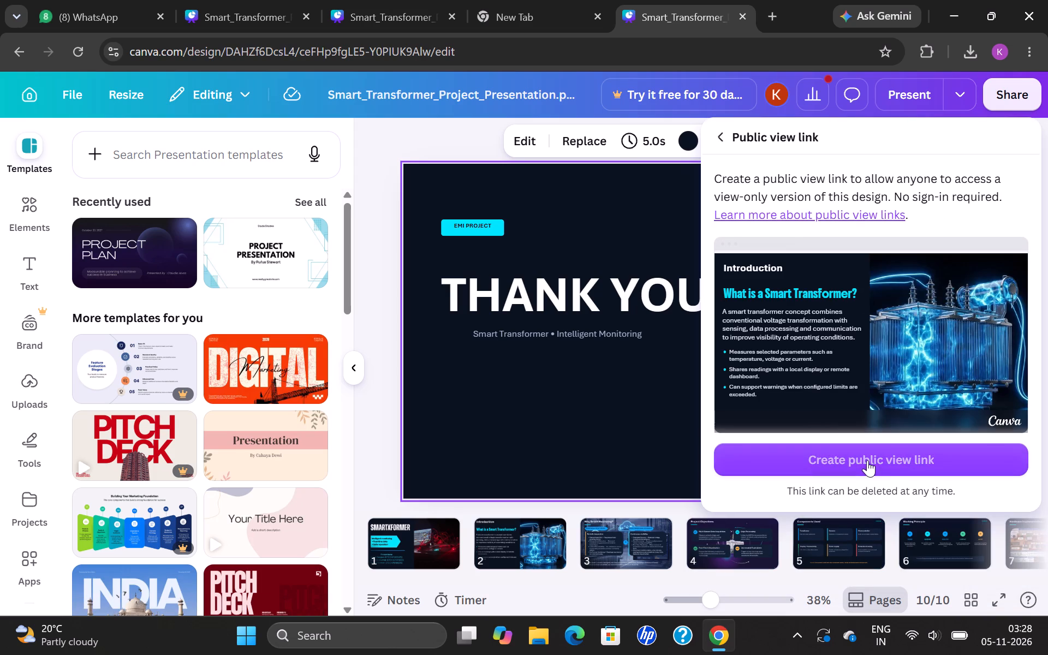